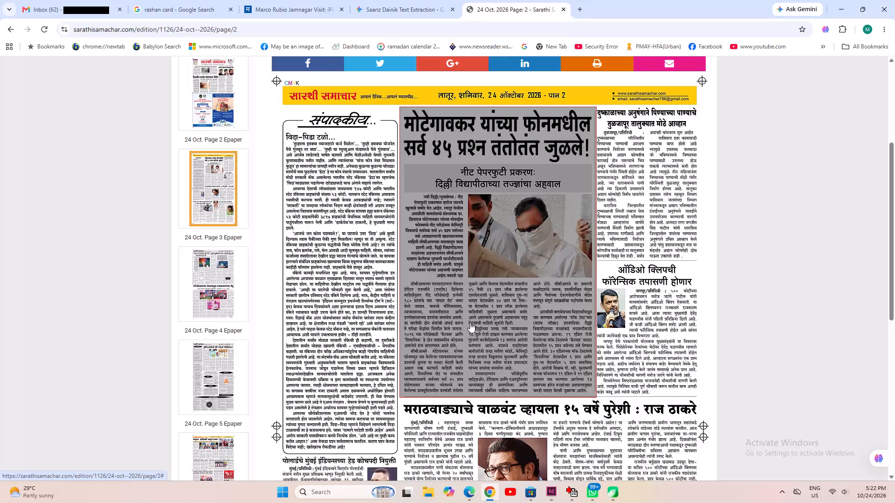
Open the article on the statewide FDA seizure of unsafe food from page 2 of the e-paper and copy its clipping image.
scroll(412, 337, down, 4)
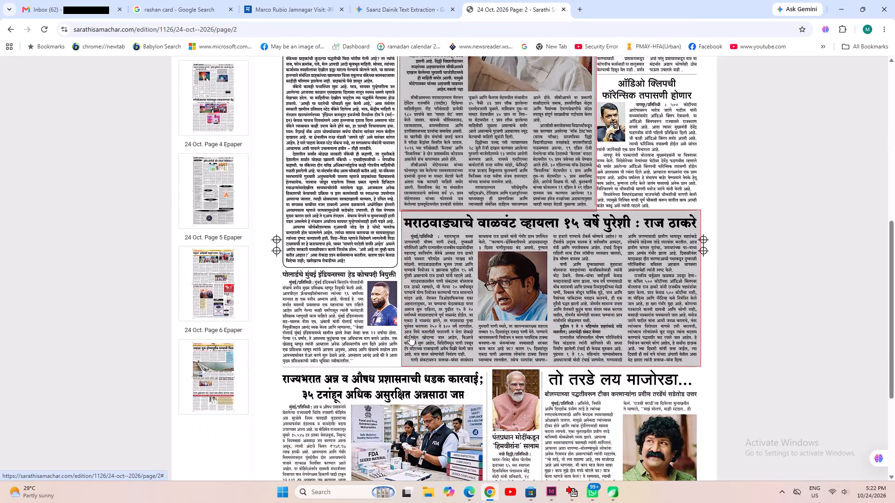
scroll(410, 335, down, 2)
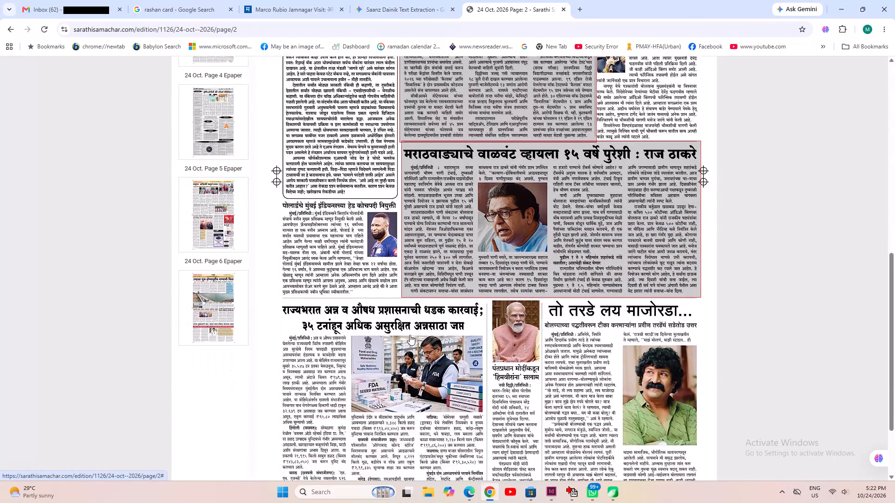
scroll(410, 335, down, 1)
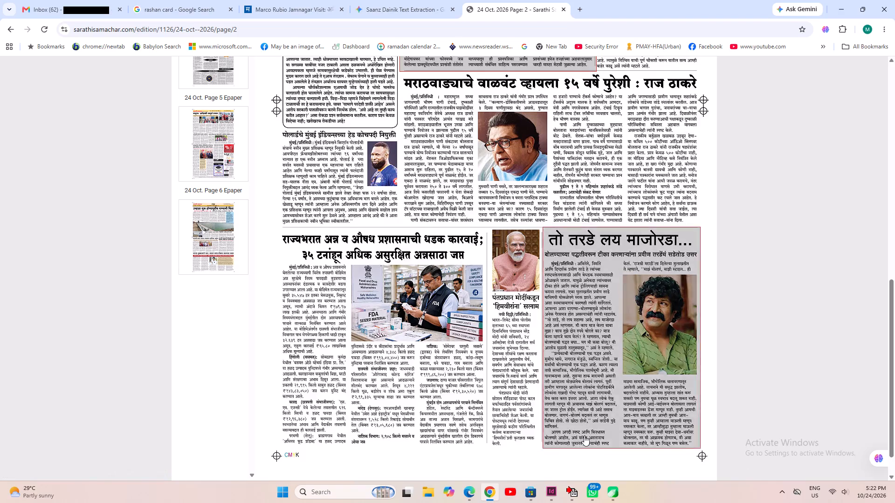
click(363, 403)
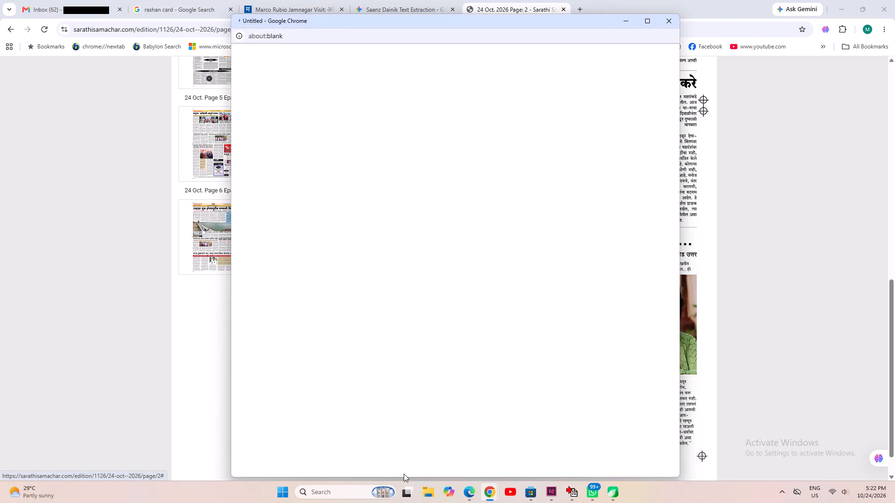
click(489, 499)
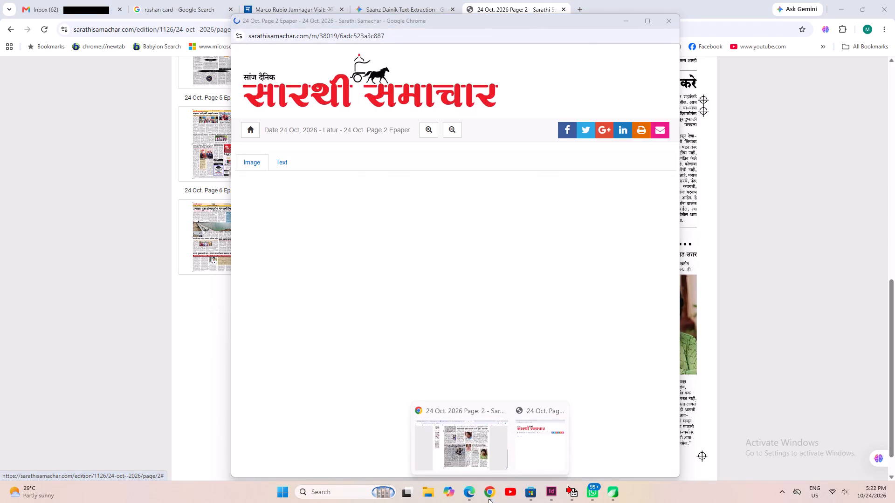
scroll(498, 350, down, 5)
right_click(462, 178)
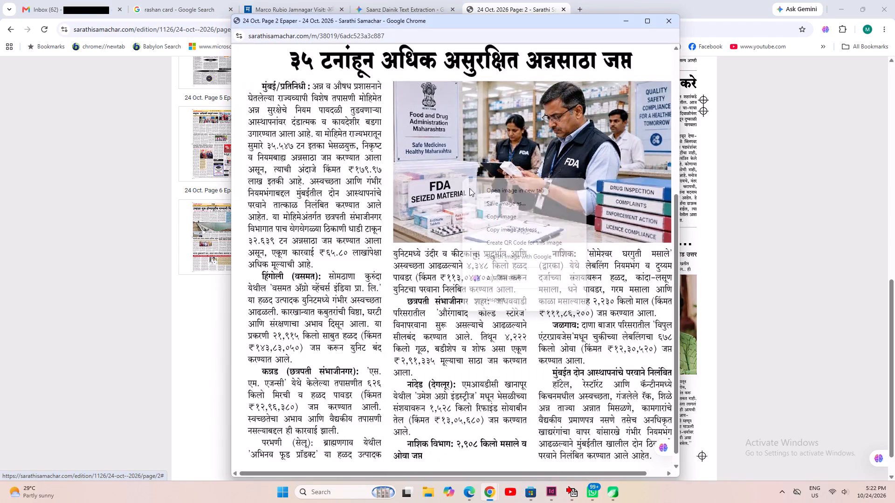
click(492, 222)
click(555, 493)
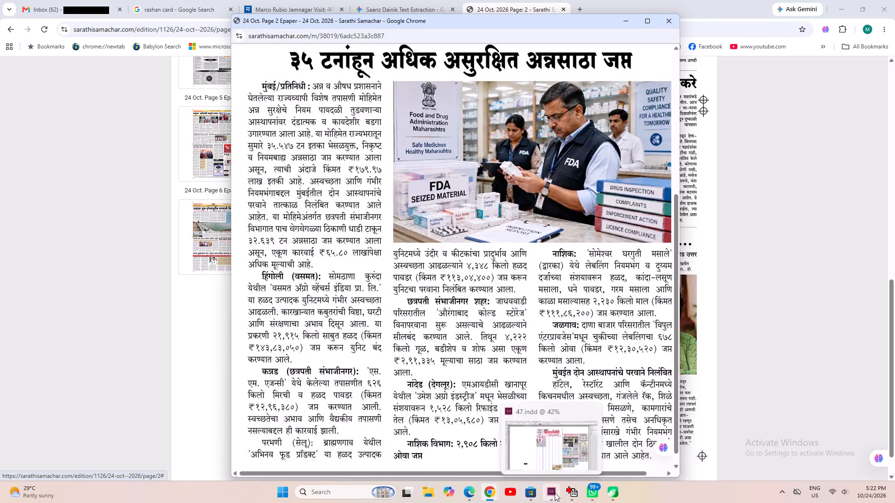
click(490, 494)
click(473, 453)
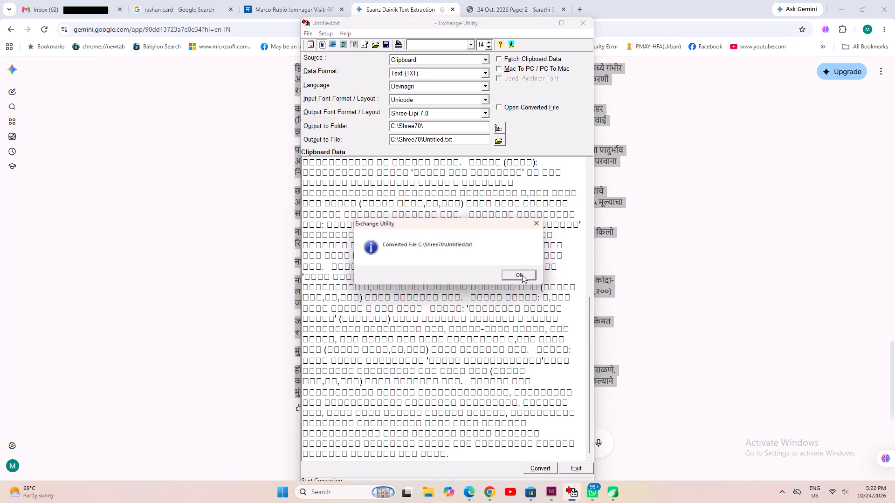
click(522, 275)
Switch to InDesign, draw a text frame on the pasteboard beside the page in 47.indd, paste the converted article and fit the frame to it.
click(550, 491)
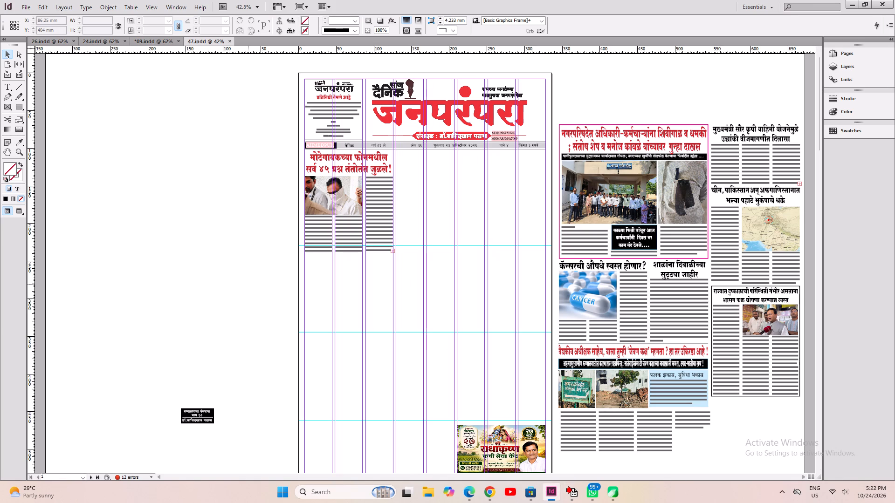
click(227, 296)
click(3, 88)
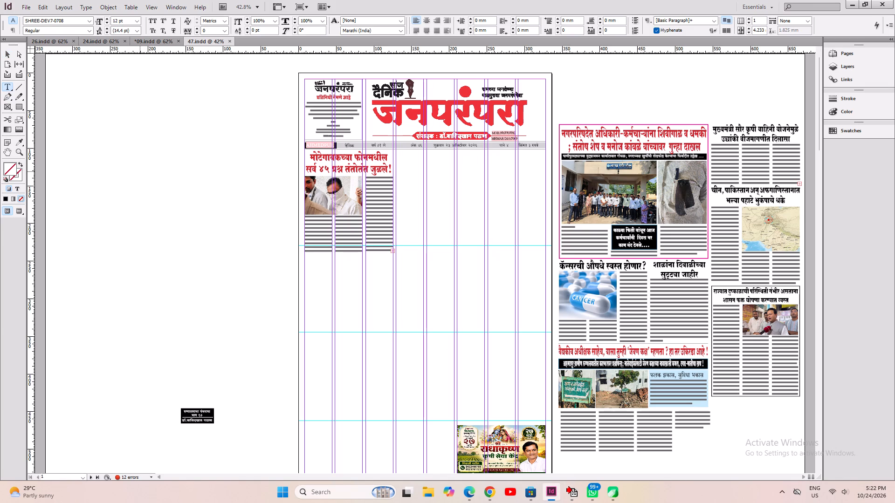
drag(138, 170, 231, 300)
key(ctrl+v)
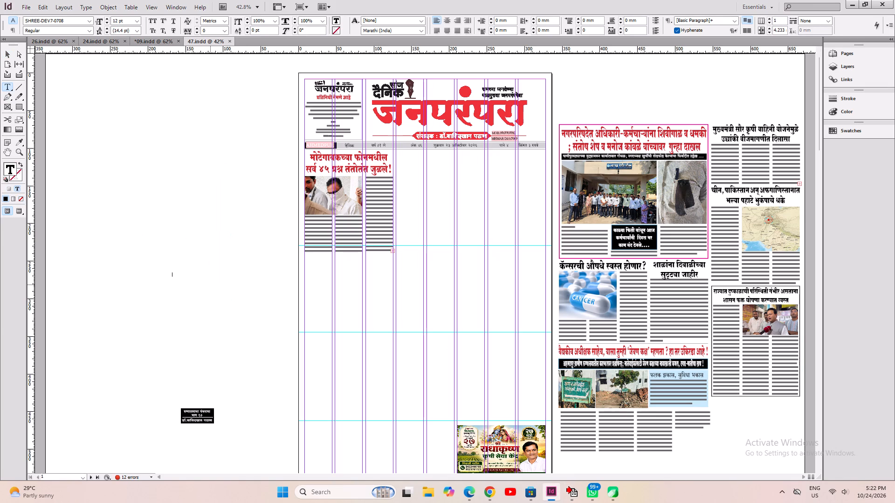
key(ctrl+alt+c)
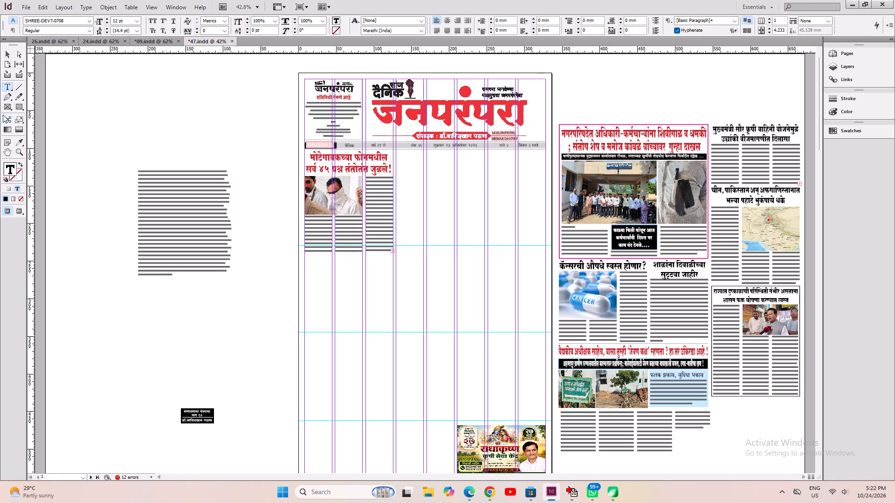
Move the "मुख्यमंत्री सौर कृषी वाहिनी योजनेमुळे" headline frame from the pasteboard onto the page, directly below the "मोटेगावकरच्या फोनमधील" story.
click(7, 58)
drag(767, 131, 378, 268)
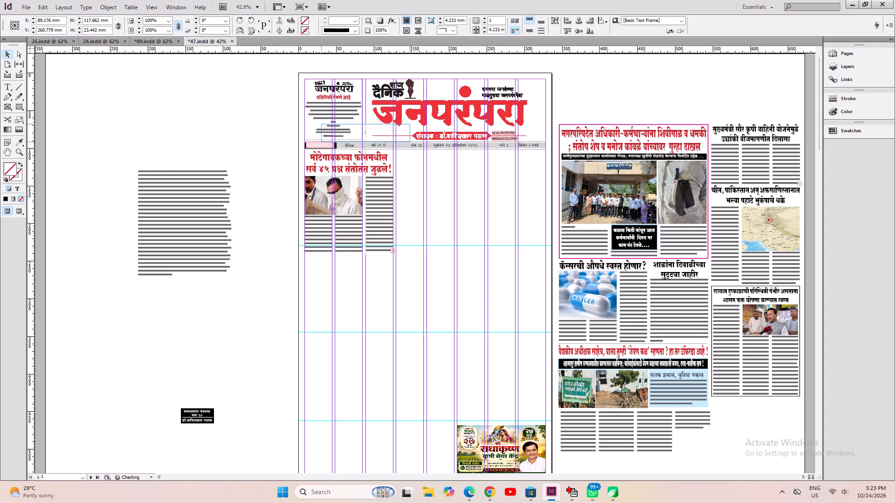
drag(378, 268, 360, 263)
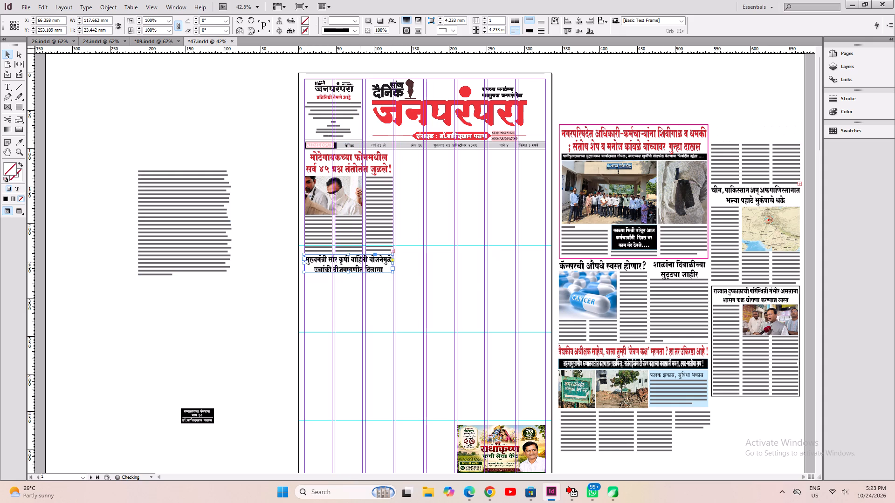
Cut the headline line "राज्यभरात अन्न व औषध प्रशासनाची धडक कारवाई; ३५ टनांहून अधिक असुरक्षित अन्नसाठा जप्त" from the pasted article text.
ctrl+click(196, 207)
key(ctrl+1)
scroll(357, 253, up, 2)
key(ctrl+2)
key(space)
key(space)
key(space)
key(space)
key(space)
key(space)
key(space)
key(space)
key(space)
key(space)
key(space)
key(space)
key(space)
key(space)
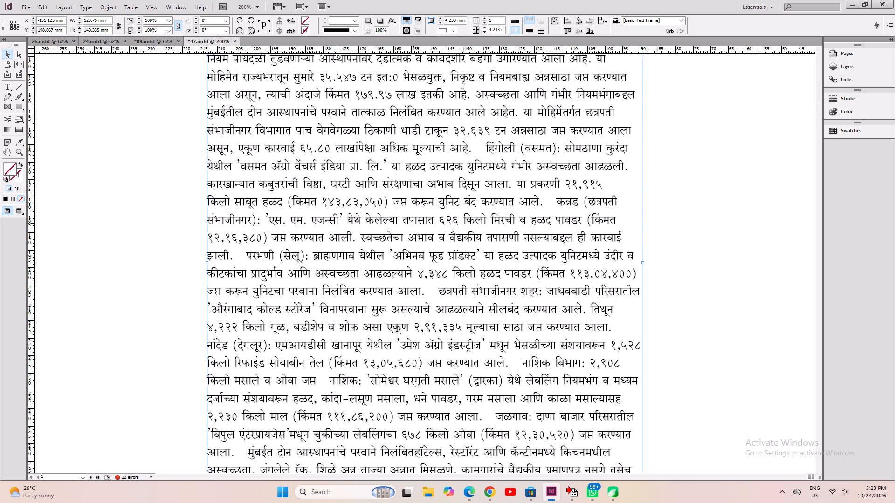
drag(413, 224, 409, 388)
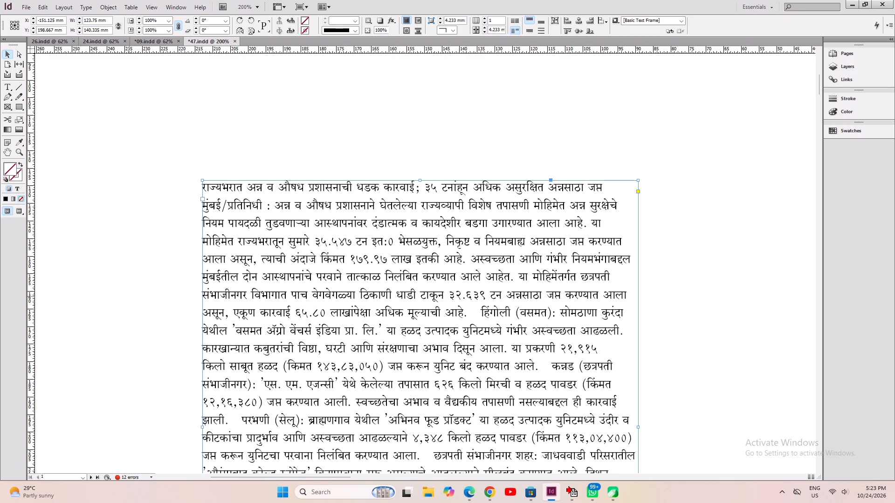
click(7, 88)
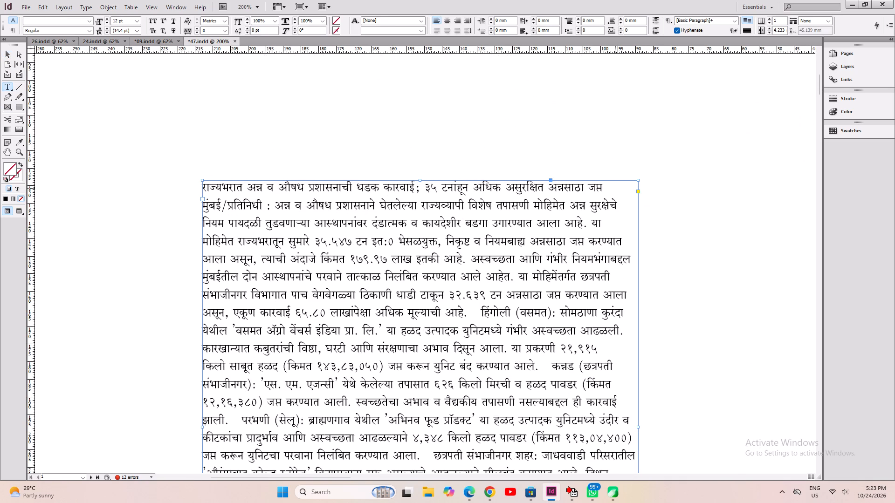
drag(615, 188, 0, 147)
key(ctrl+x)
Replace the moved headline's text with the cut headline, pasted without formatting, and fit the frame to its content.
key(ctrl+1)
alt+drag(403, 295, 94, 53)
click(303, 231)
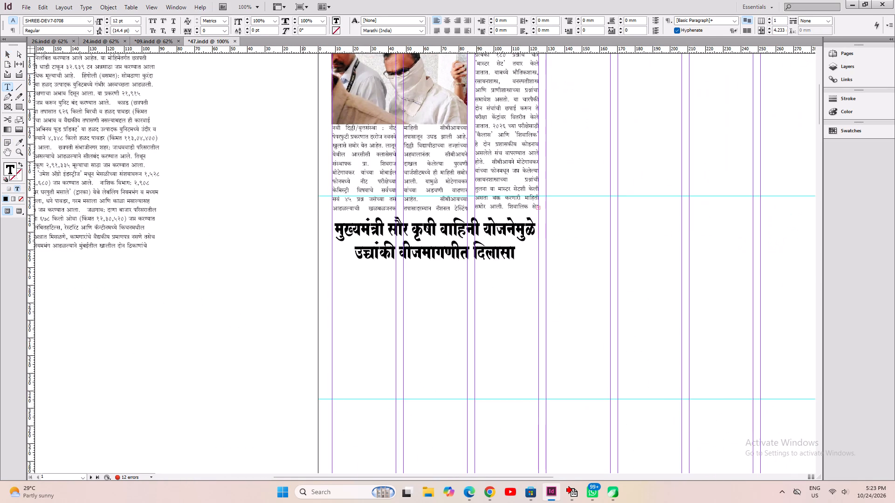
click(406, 237)
key(ctrl+a)
click(48, 6)
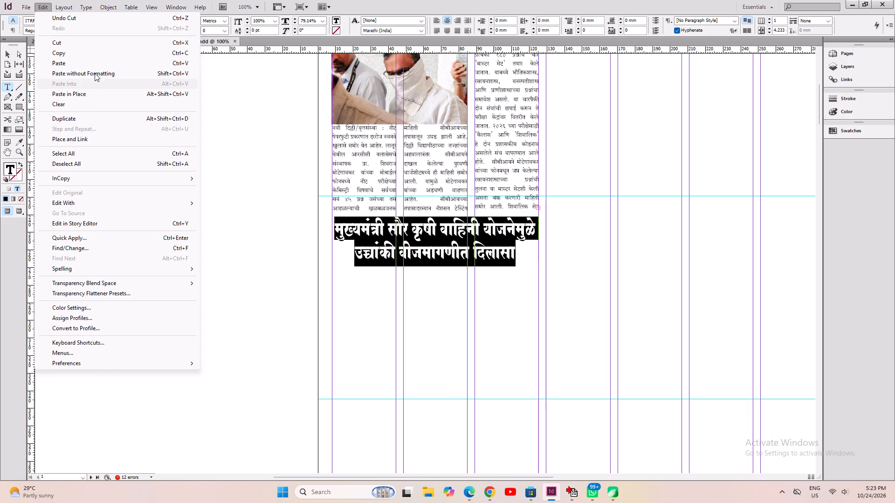
click(94, 70)
key(ctrl+alt+c)
Set the horizontal scale of the whole new headline to 65%.
key(ctrl+a)
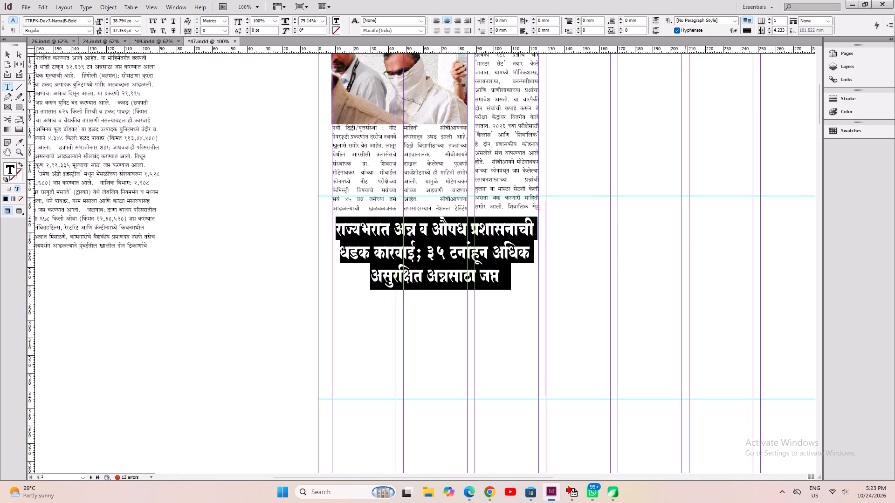
double_click(308, 23)
key(8)
key(shift+Left)
text(65)
key(Return)
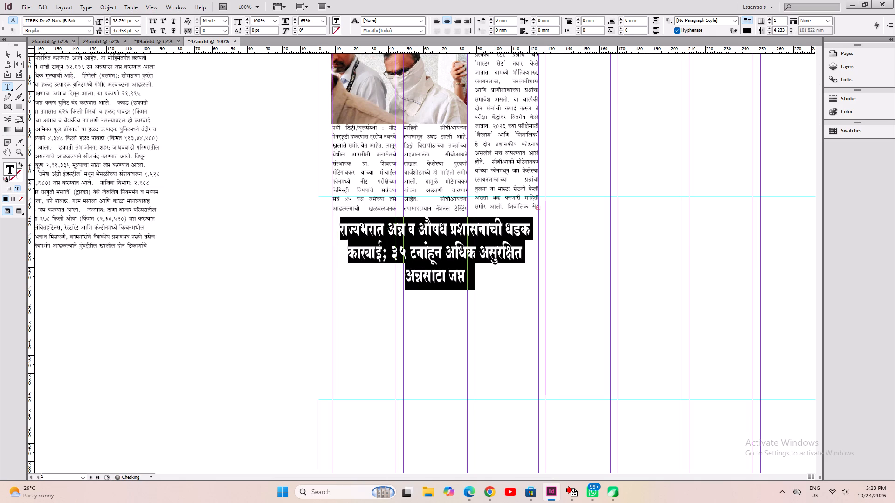
Left-justify the headline, reduce its size to 34.794 pt and break the line after "कारवाई;".
key(ctrl+shift+j)
key(ctrl+shift+comma)
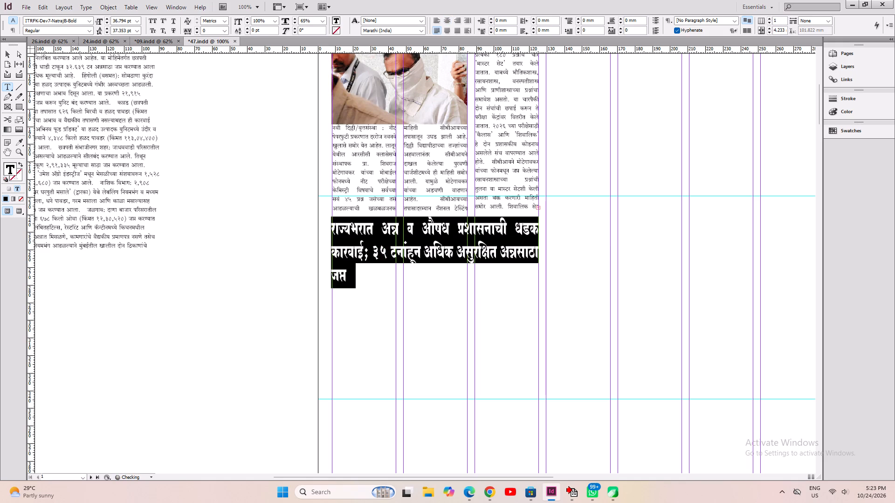
key(ctrl+shift+comma)
key(Left)
key(Right)
key(End)
key(Return)
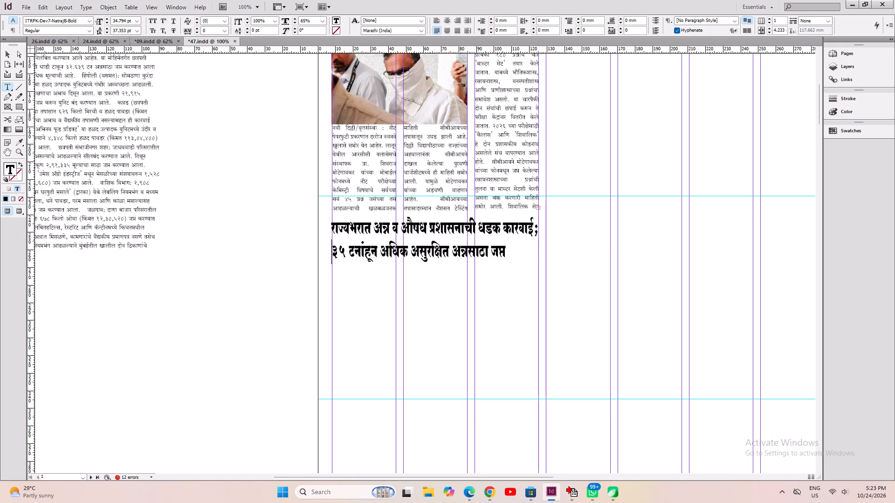
Centre both lines of the headline "राज्यभरात अन्न व औषध प्रशासनाची धडक कारवाई", tighten its leading and save the document.
key(ctrl+shift+c)
key(ctrl+a)
key(alt+Up)
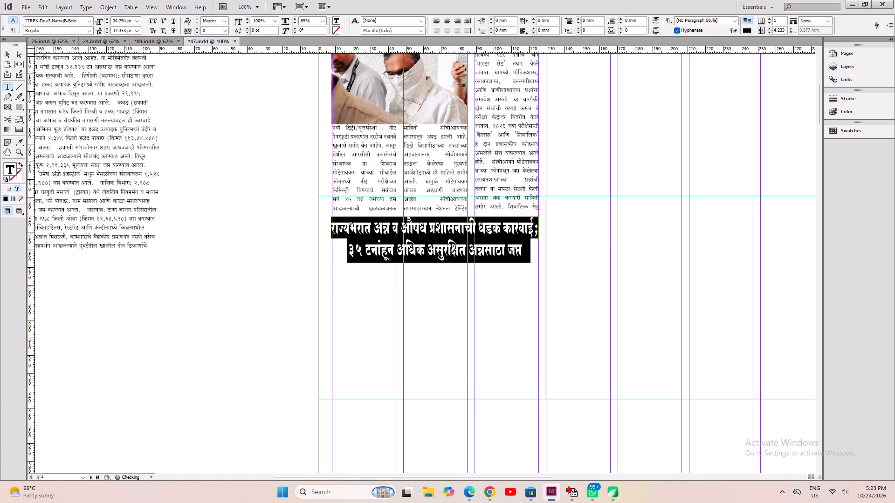
key(alt+Up)
key(ctrl+z)
key(ctrl+s)
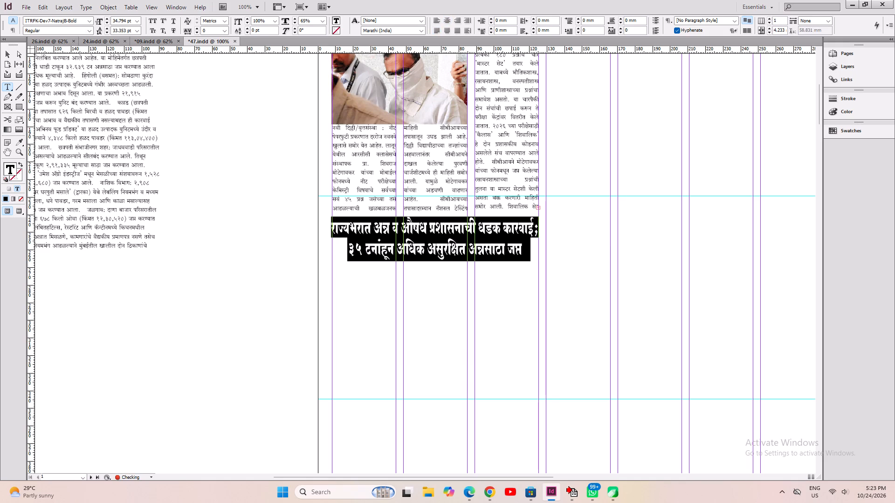
Left-justify the whole article body on the pasteboard beside the page and fit its frame to the text.
click(117, 113)
alt+drag(110, 172, 337, 313)
click(277, 173)
key(ctrl+a)
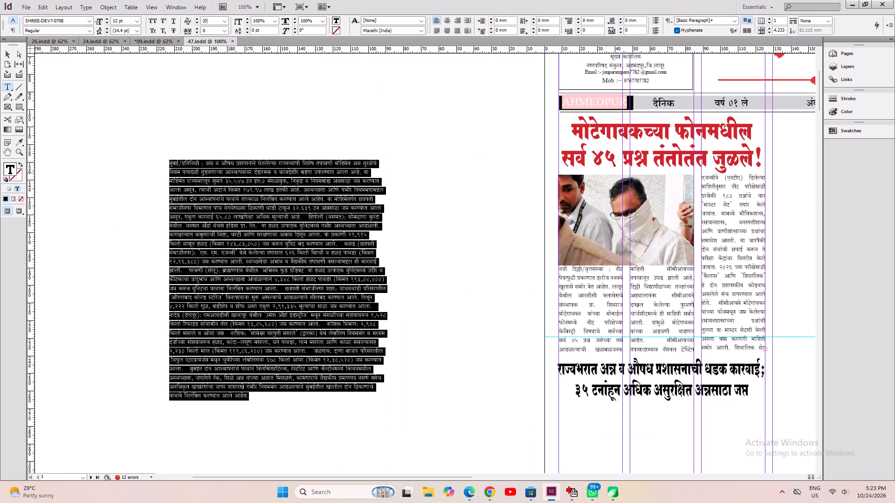
key(ctrl+shift+j)
key(alt+c)
key(Left)
key(ctrl+a)
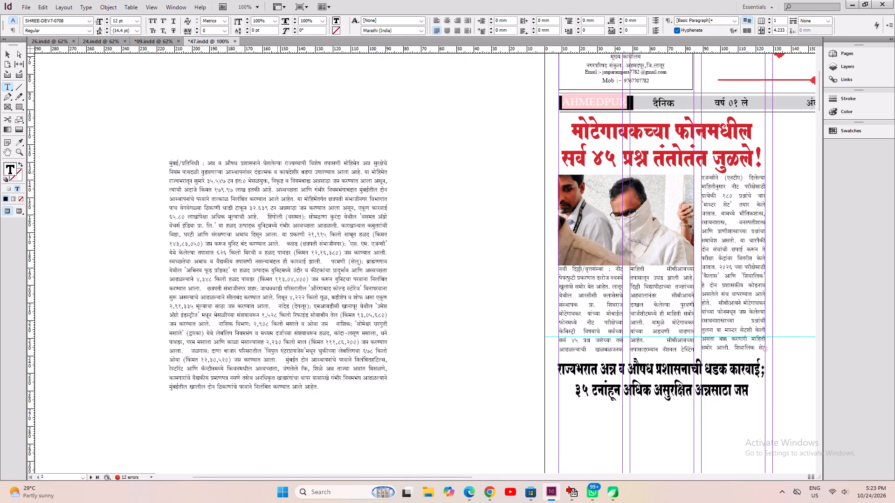
key(ctrl+0)
key(ctrl+alt+c)
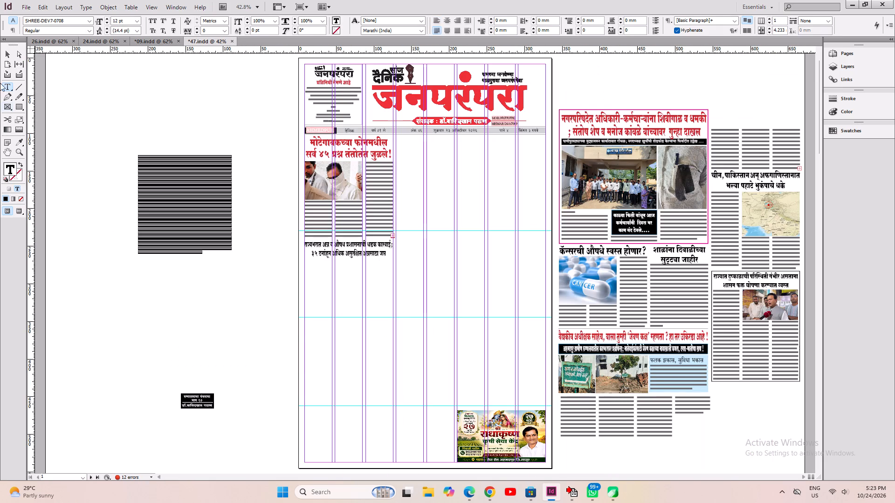
Place the article body frame directly under its headline and resize it to the headline's three-column width, about 116.8 mm.
click(5, 55)
drag(172, 203, 340, 311)
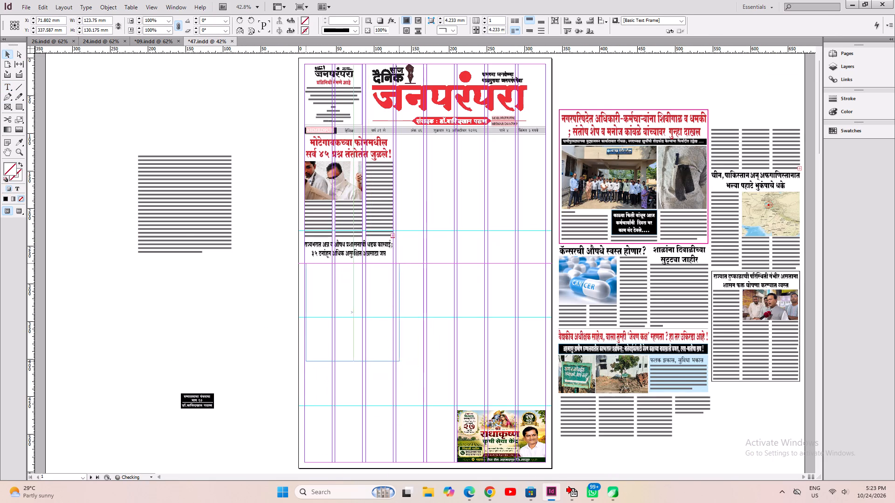
drag(340, 311, 338, 310)
key(ctrl+1)
click(395, 332)
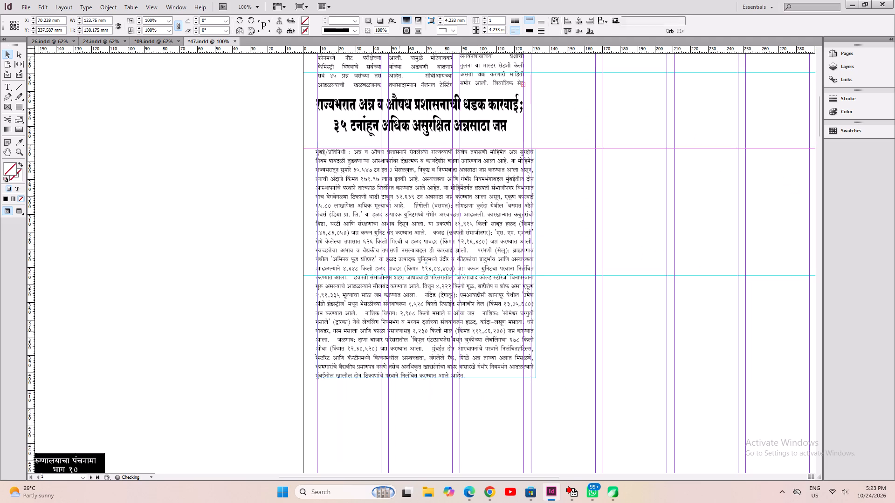
drag(536, 379, 523, 403)
key(ctrl+alt+c)
shift+drag(457, 332, 456, 322)
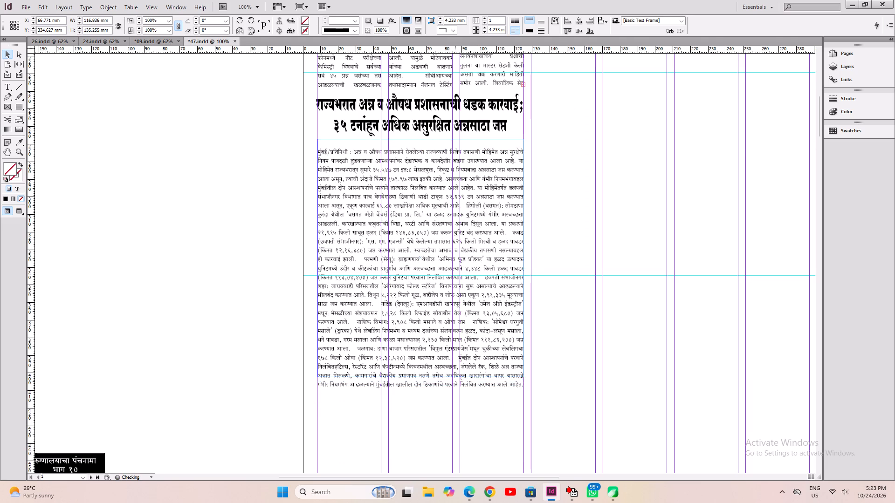
Divide the article body frame into 3 columns, fit the frame to its content and save the document.
double_click(483, 17)
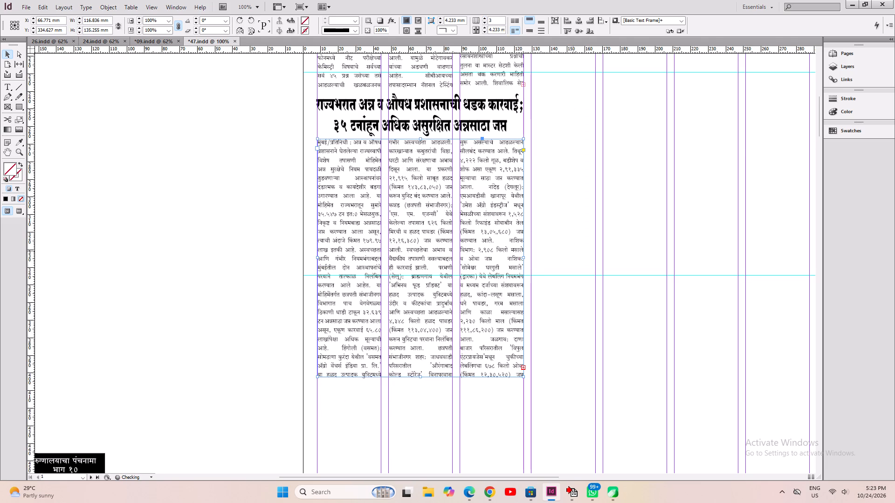
key(ctrl+alt+c)
key(ctrl+s)
key(ctrl+0)
key(ctrl+a)
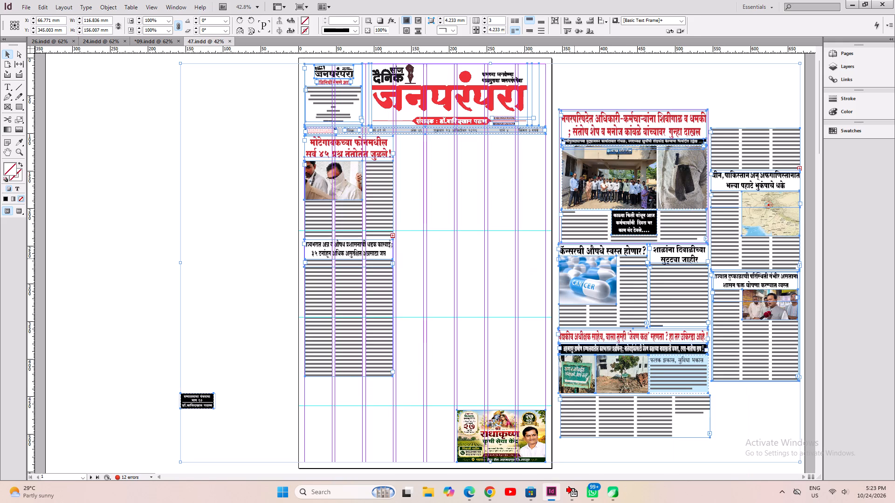
key(ctrl+s)
click(357, 348)
click(376, 404)
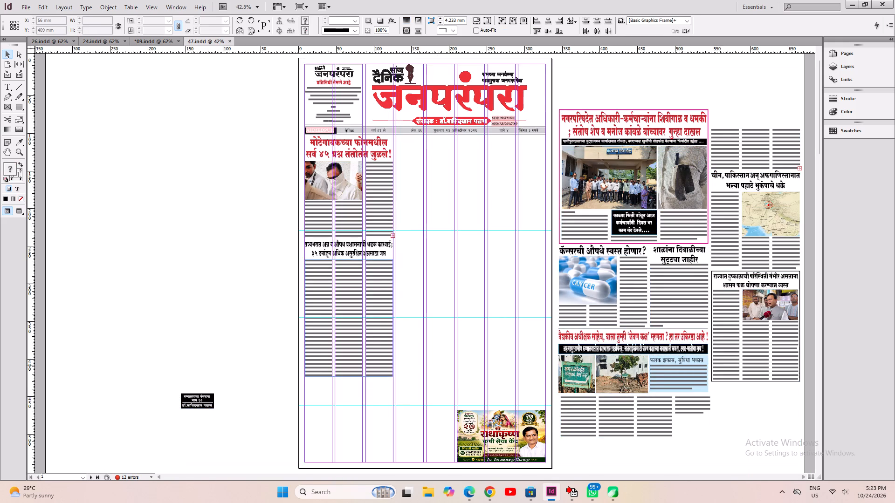
Shorten the three-column article body frame from its lower edge to about 121.5 mm high and save.
click(340, 366)
drag(348, 375, 349, 347)
drag(349, 347, 349, 351)
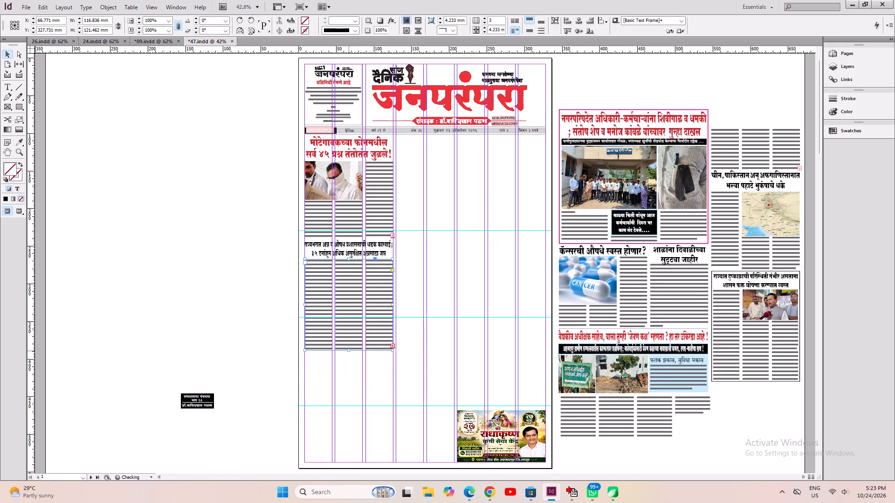
click(423, 346)
key(ctrl+a)
key(ctrl+s)
click(423, 346)
click(423, 346)
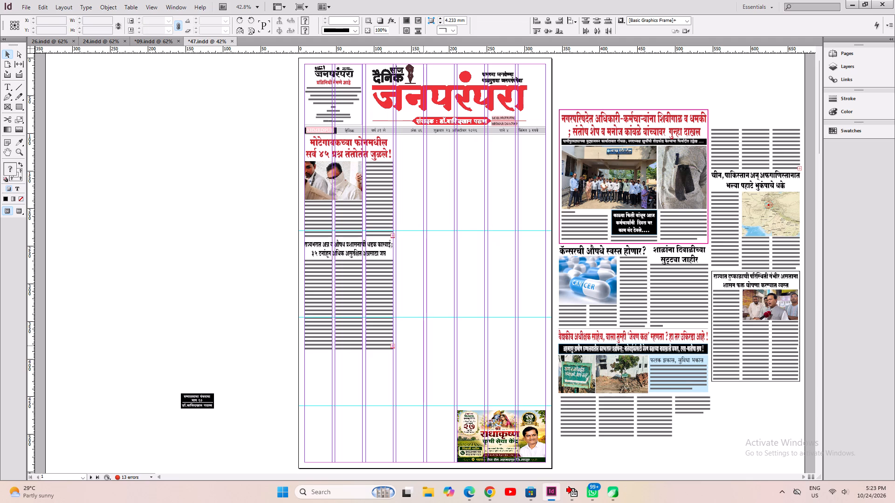
key(ctrl+a)
key(ctrl+s)
click(423, 346)
Move the food-safety headline and its body together across to the page's rightmost three columns, above the advertisement, and save.
click(371, 248)
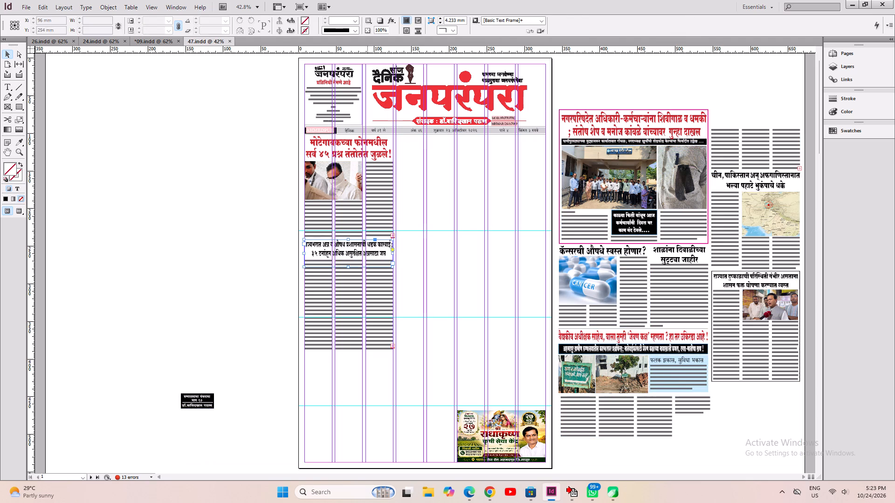
shift+click(353, 332)
shift+drag(344, 353, 475, 358)
click(341, 391)
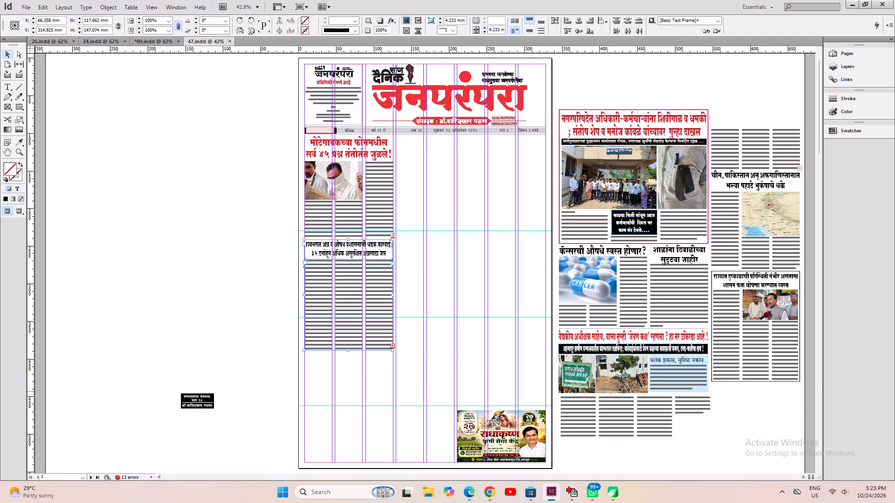
drag(341, 391, 383, 245)
shift+drag(345, 302, 499, 302)
key(ctrl+s)
click(321, 371)
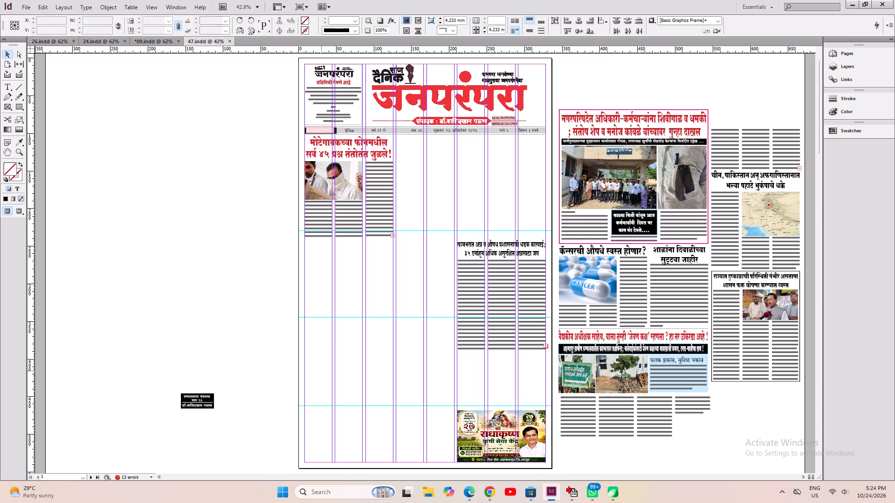
key(ctrl+s)
click(321, 371)
Shorten the moved article body frame from its lower edge to about 108 mm high and save.
click(523, 331)
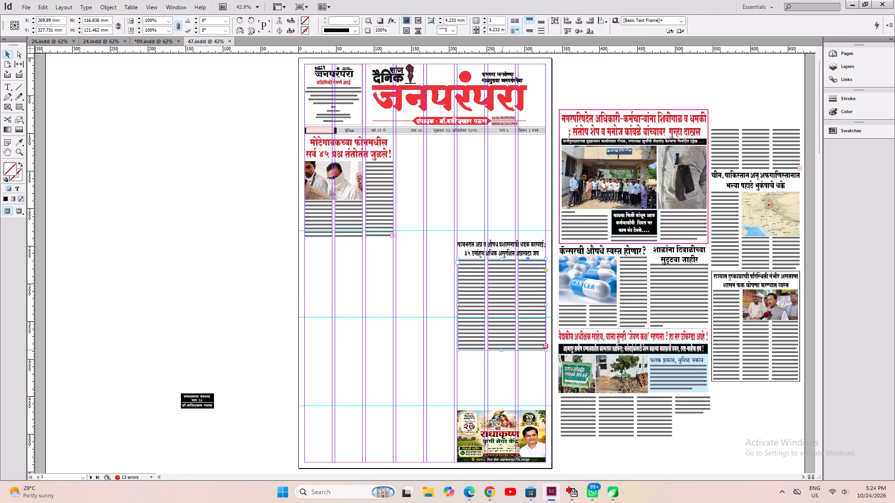
drag(503, 350, 503, 340)
key(ctrl+s)
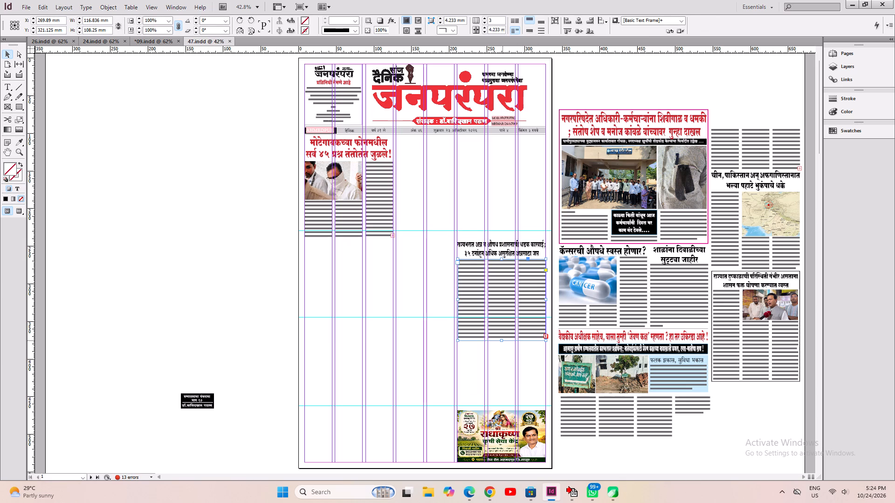
click(353, 392)
key(ctrl+s)
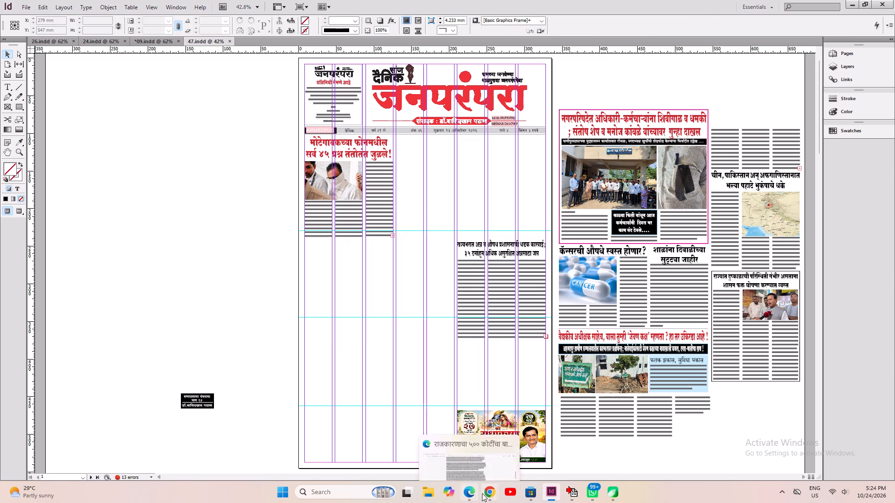
Switch to the e-paper article in Chrome and capture a screen snip of its FDA inspection photo.
click(482, 493)
click(544, 442)
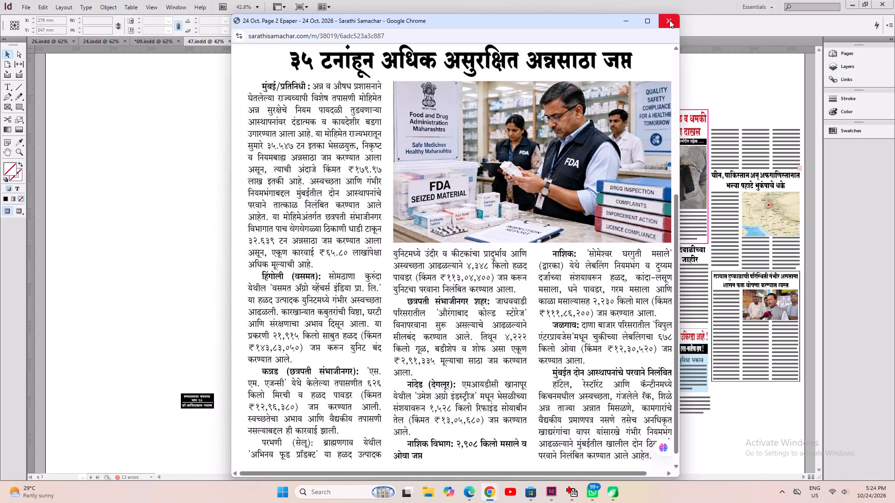
key(shift+super+s)
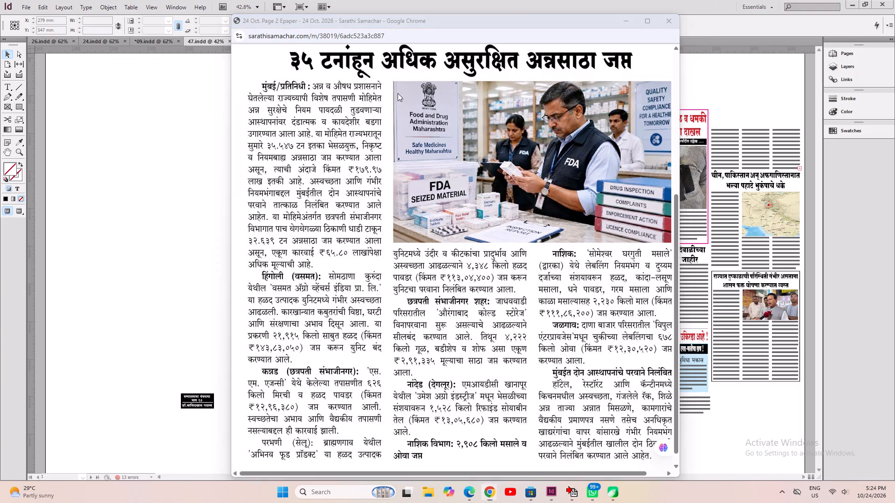
drag(393, 81, 672, 241)
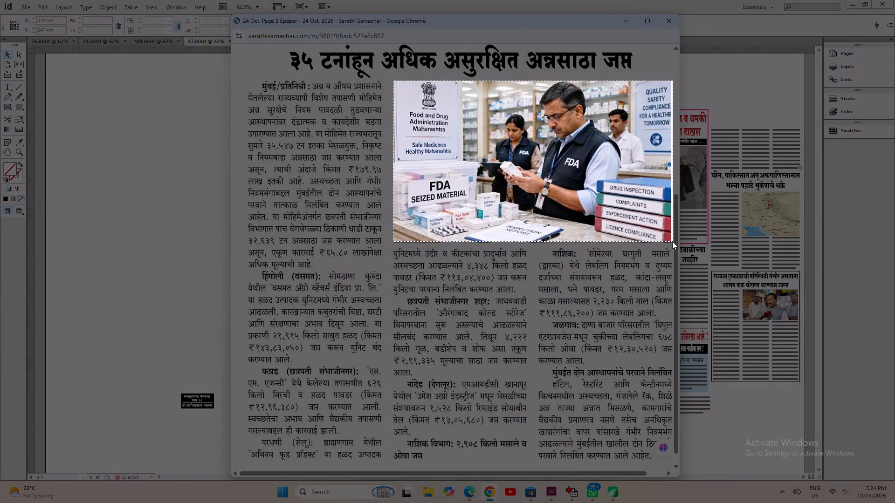
drag(672, 241, 670, 242)
Return to InDesign and paste the captured FDA inspection photo into 47.indd.
click(544, 489)
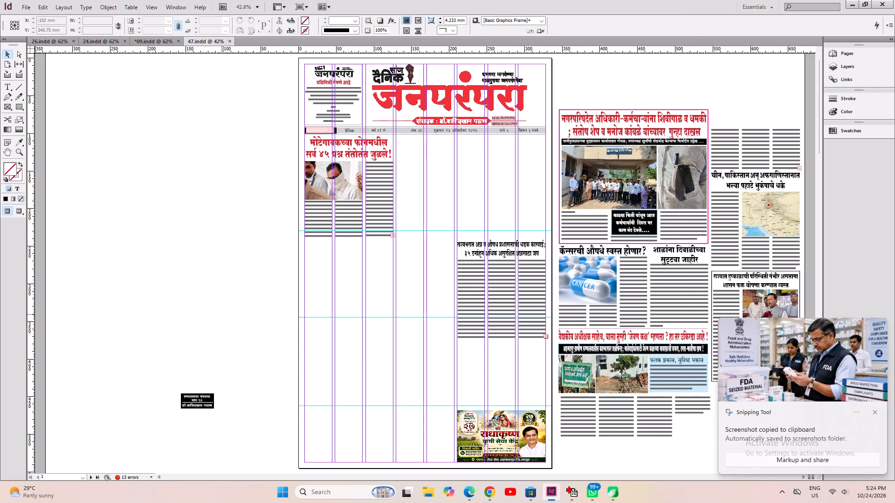
click(195, 282)
right_click(167, 220)
click(186, 226)
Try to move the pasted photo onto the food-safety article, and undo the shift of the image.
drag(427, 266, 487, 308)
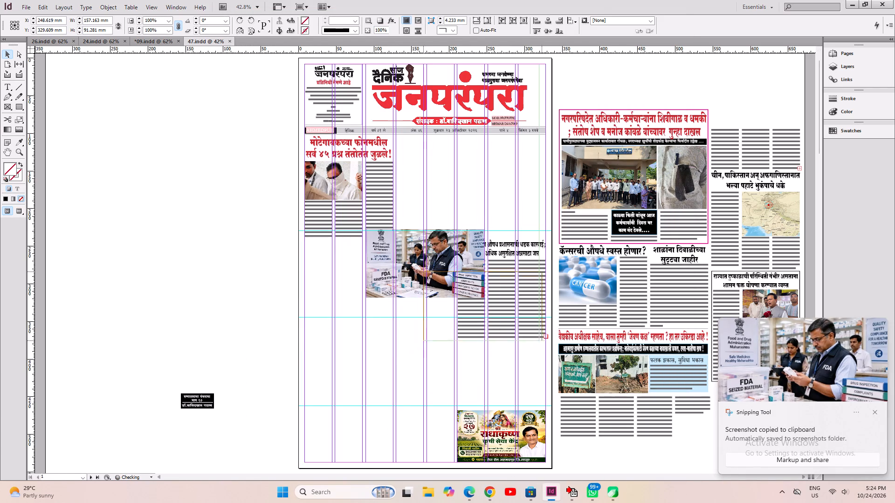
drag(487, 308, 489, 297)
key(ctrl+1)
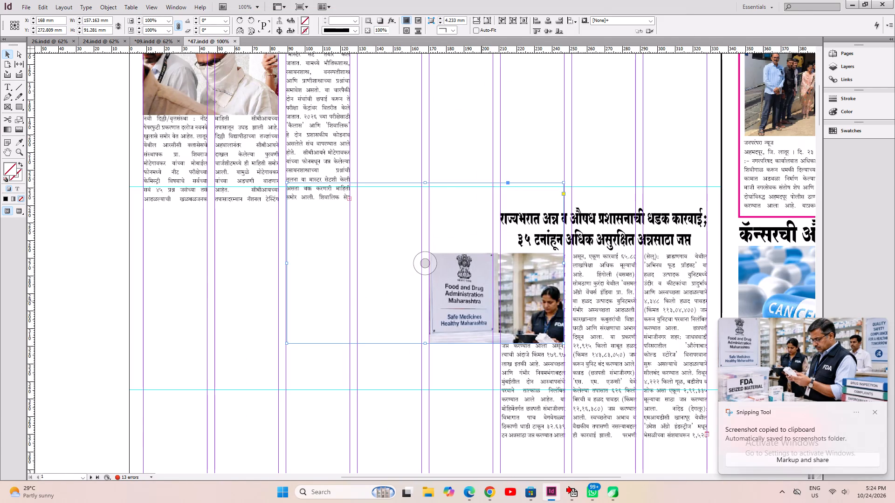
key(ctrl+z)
Scale the FDA photo to about 77 × 45 mm and place it below the headline over the article's right two columns.
drag(381, 398, 384, 390)
click(428, 300)
drag(372, 308, 528, 375)
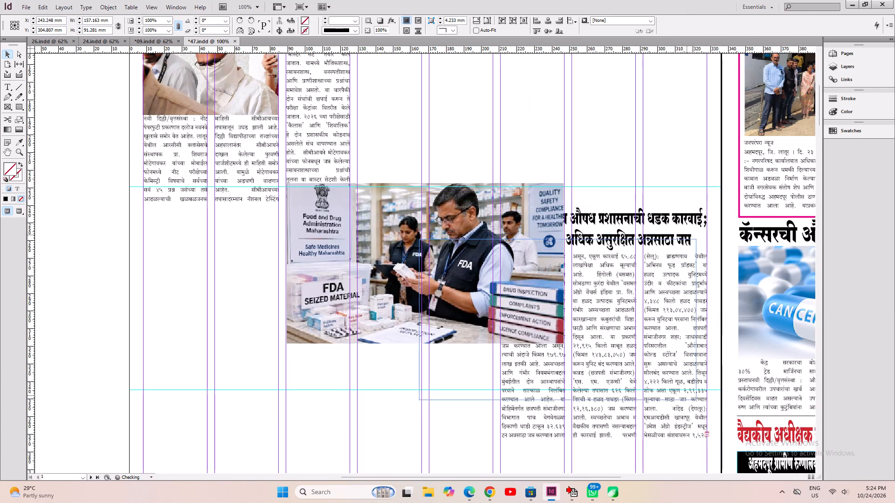
drag(528, 375, 515, 379)
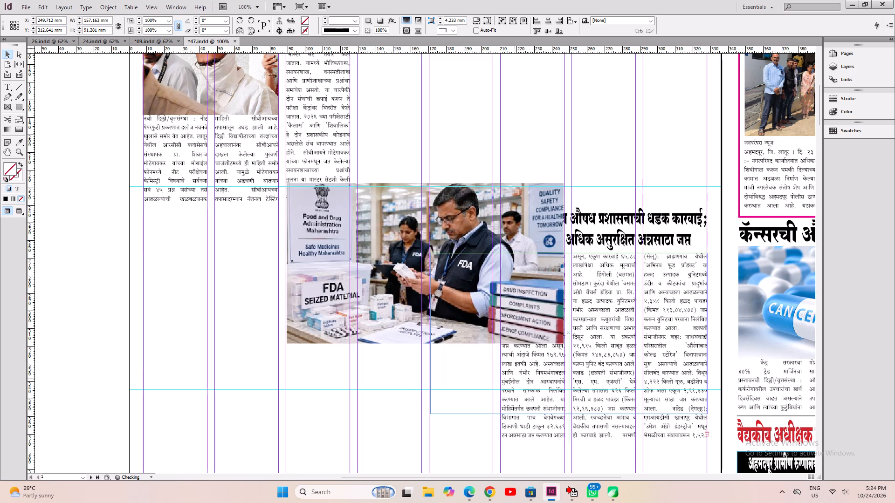
ctrl+shift+drag(430, 334, 570, 335)
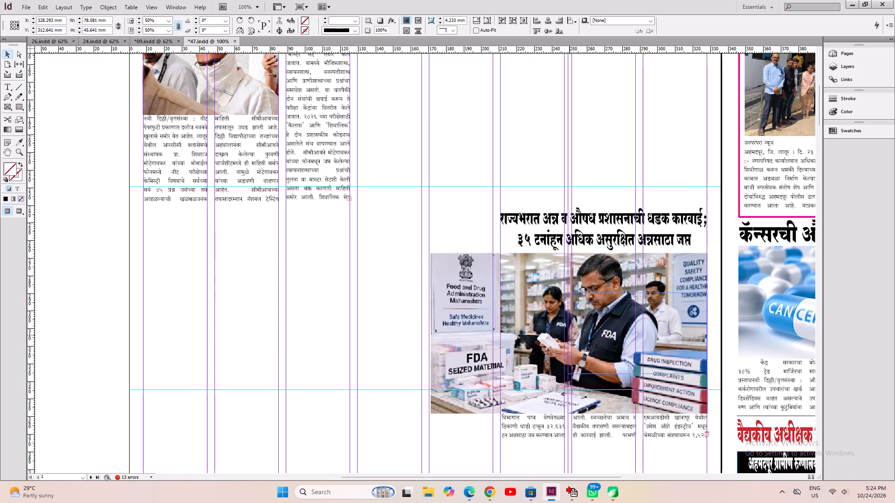
ctrl+shift+drag(570, 335, 572, 336)
shift+drag(646, 349, 651, 307)
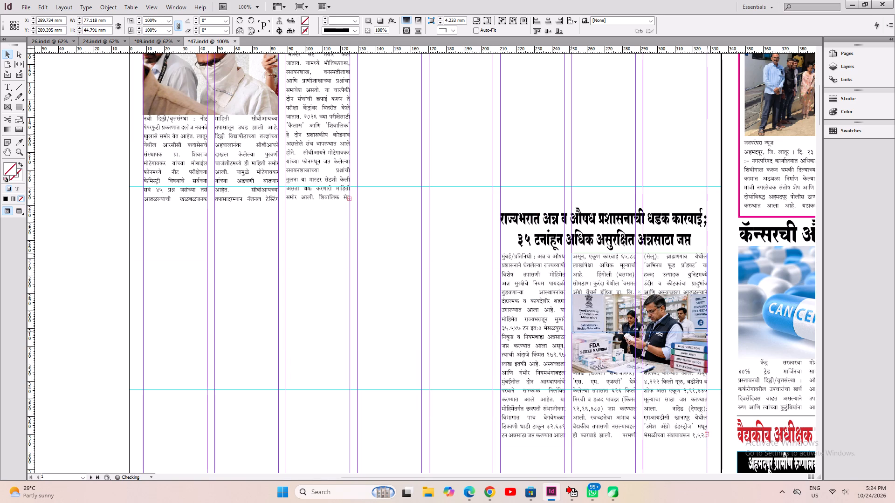
shift+drag(651, 307, 651, 311)
Apply a bounding-box text wrap to the FDA photo so the article text flows around it.
key(ctrl+alt+w)
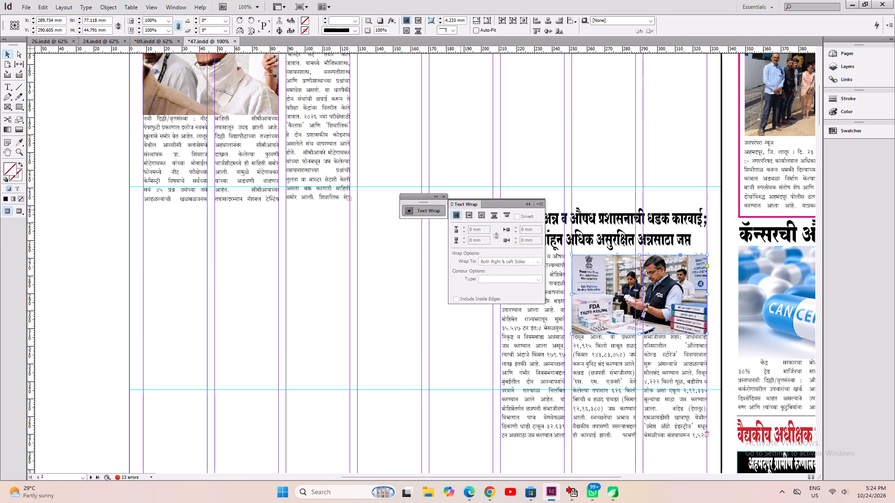
click(474, 217)
click(446, 197)
Shorten the food-safety article's body frame from its lower edge to about 104.6 mm high and save the document.
scroll(637, 357, down, 4)
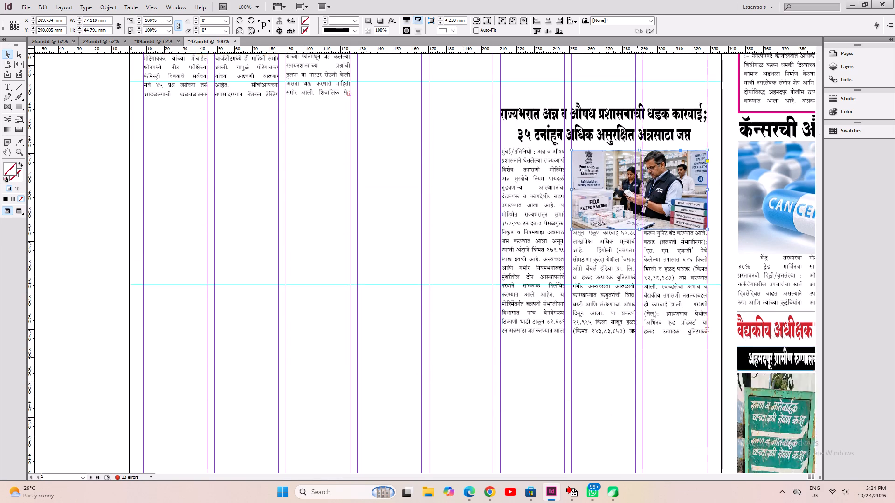
click(617, 301)
key(ctrl+s)
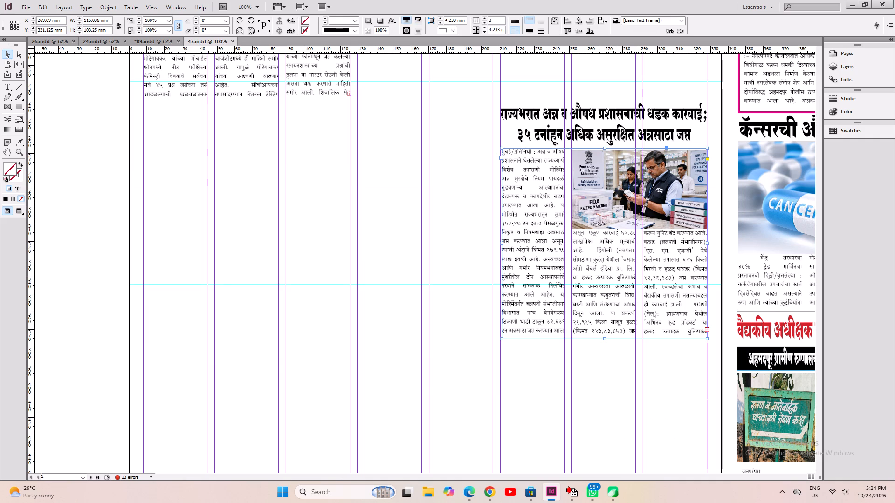
drag(604, 338, 604, 332)
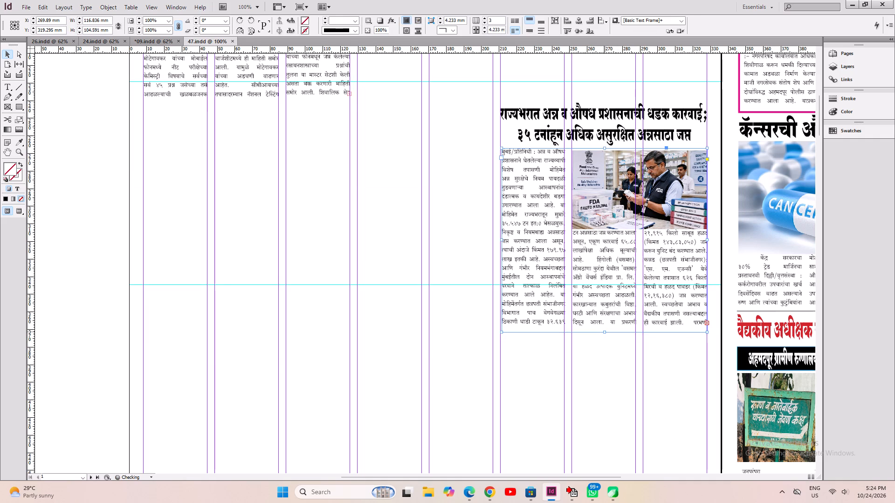
key(ctrl+s)
key(ctrl+0)
key(ctrl+a)
key(ctrl+s)
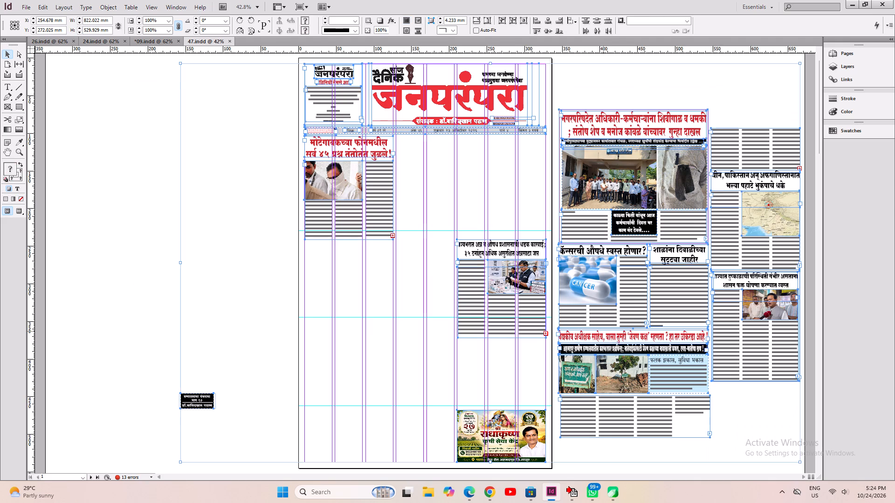
key(ctrl+a)
key(ctrl+s)
click(379, 317)
key(ctrl+a)
key(ctrl+s)
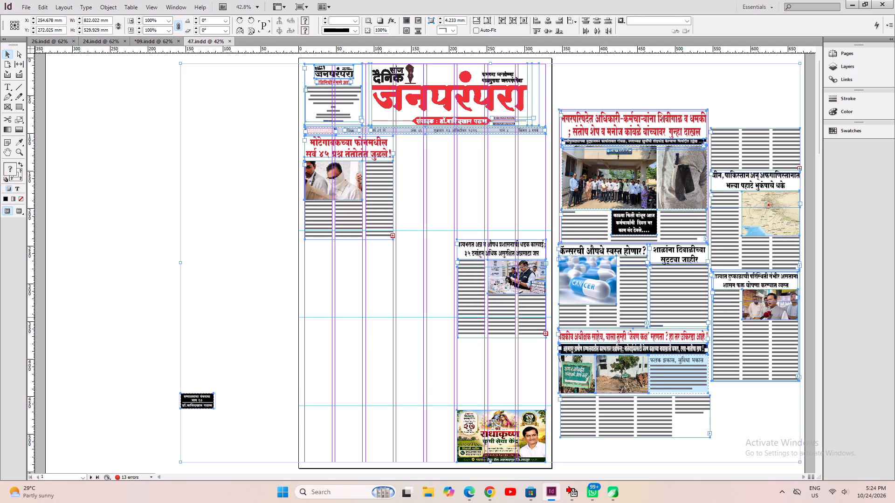
Clear the selection of all objects, select the food-safety article's frames with its photo, and save the document.
click(379, 317)
click(377, 325)
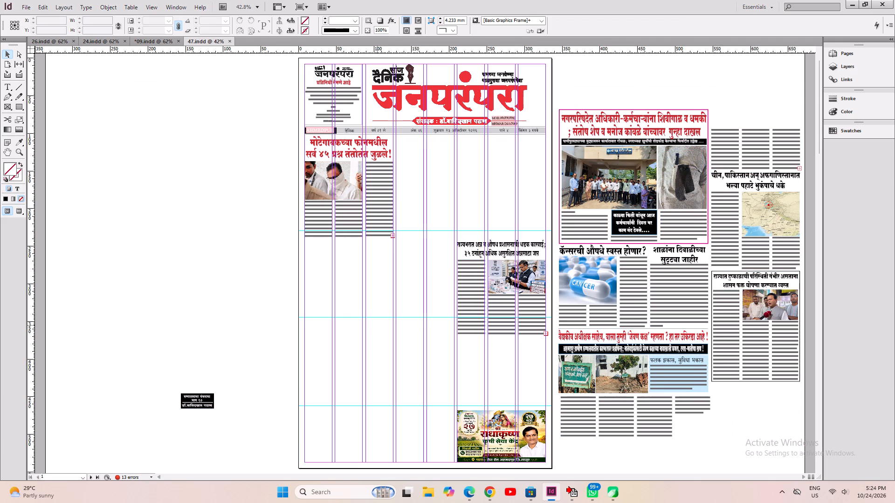
key(ctrl+s)
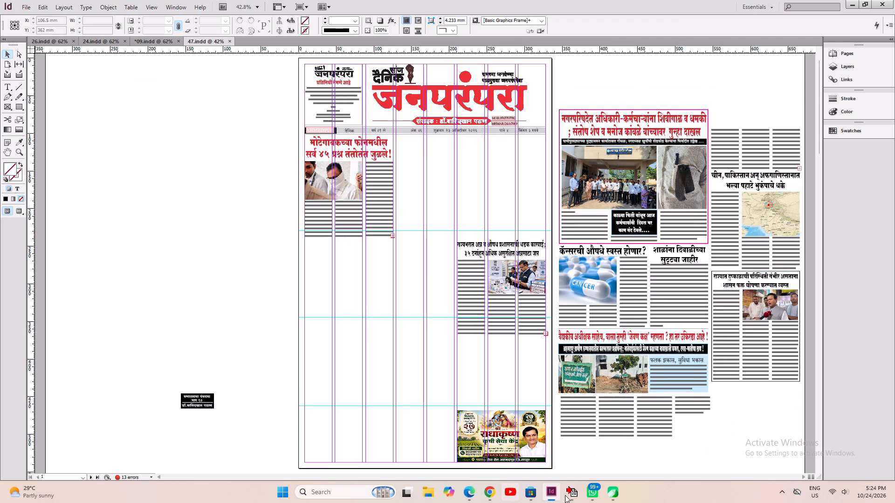
drag(463, 215, 493, 304)
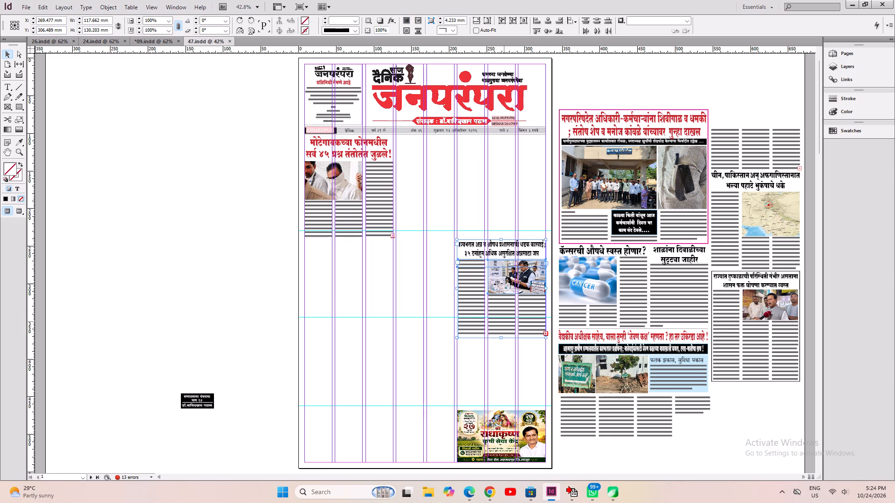
key(ctrl+s)
Switch to the Sarathi Samachar e-paper in Chrome and look through pages 5, 2 and 3 for another story.
click(491, 493)
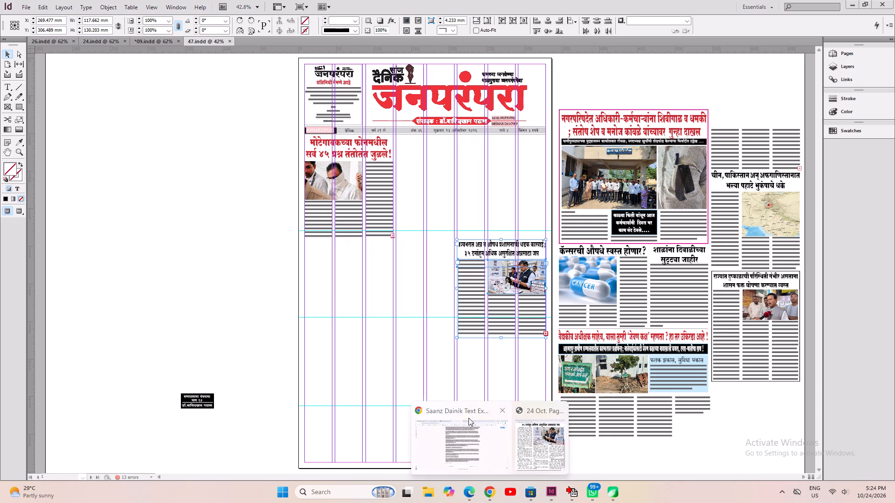
click(468, 418)
click(517, 8)
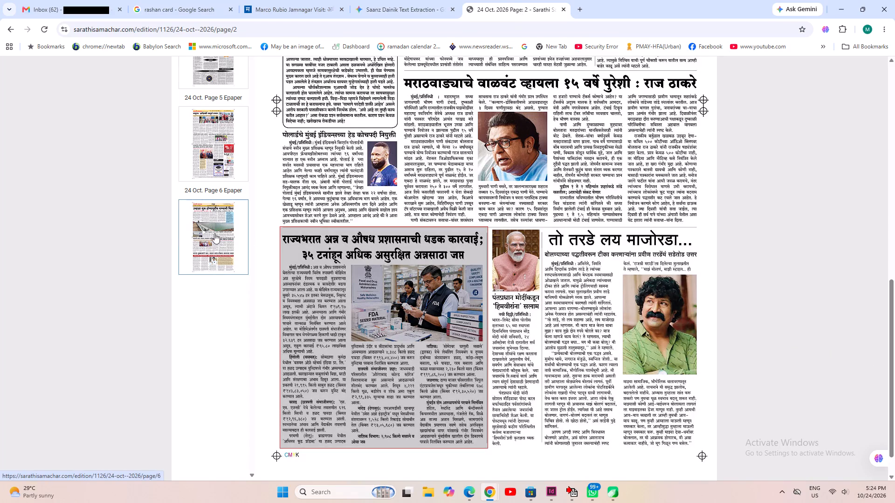
scroll(198, 148, up, 4)
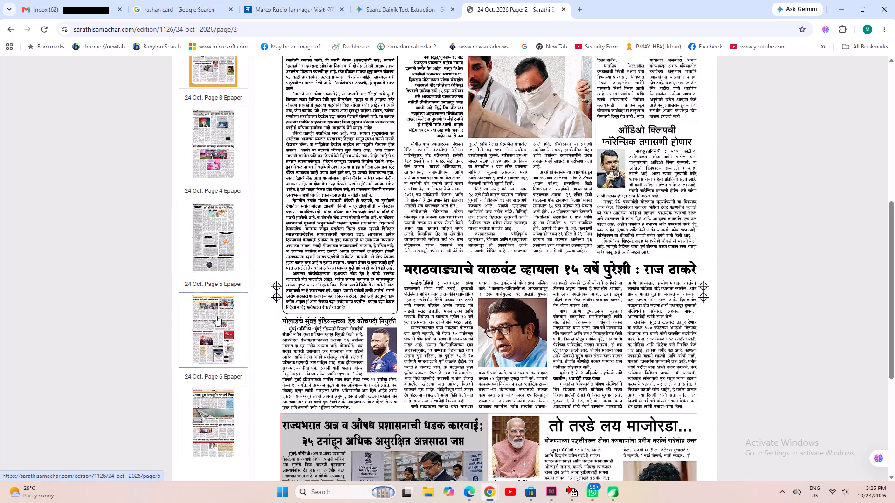
click(216, 332)
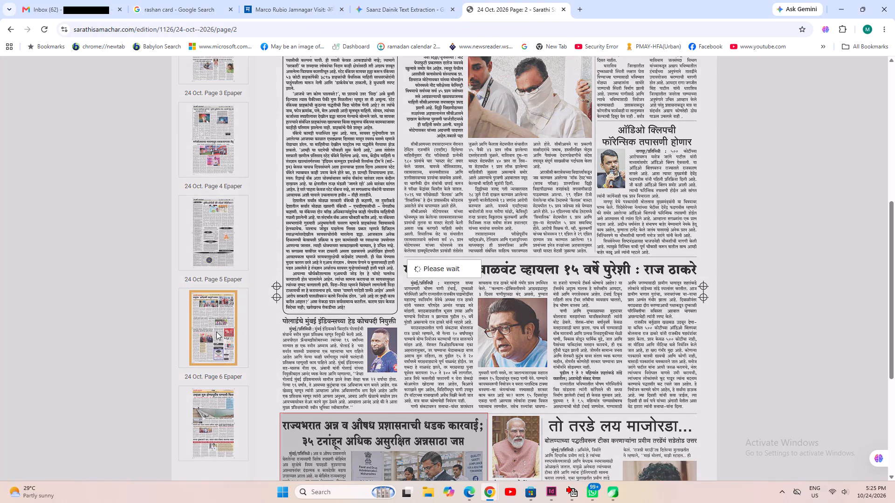
scroll(443, 324, up, 4)
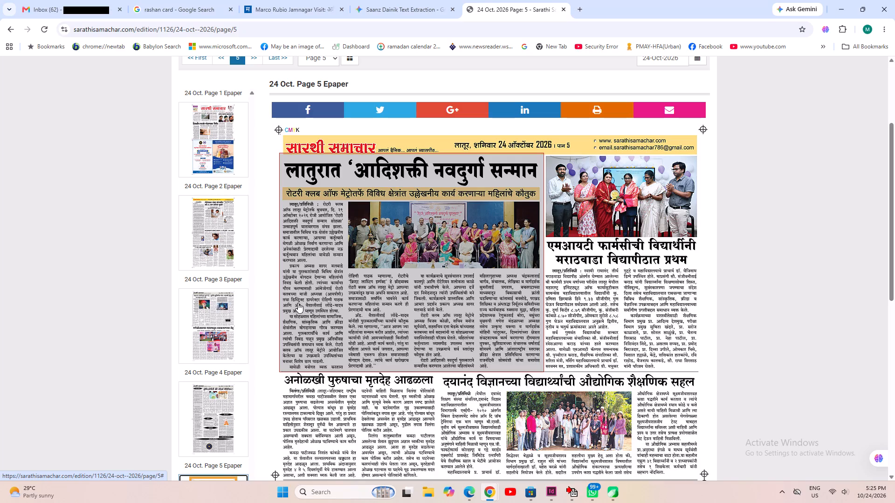
click(209, 237)
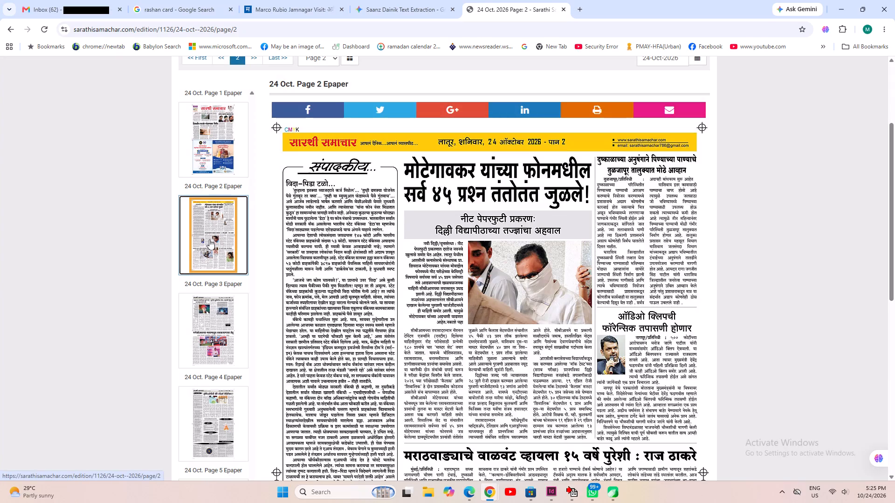
click(215, 304)
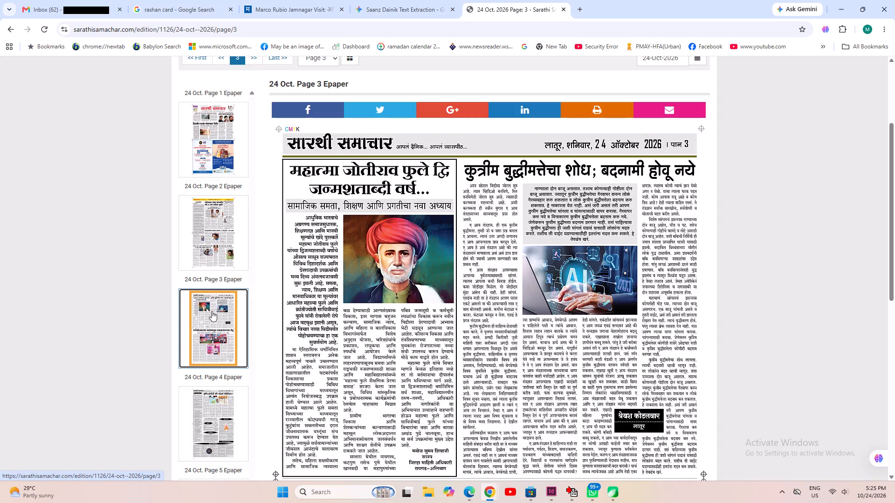
scroll(212, 311, down, 5)
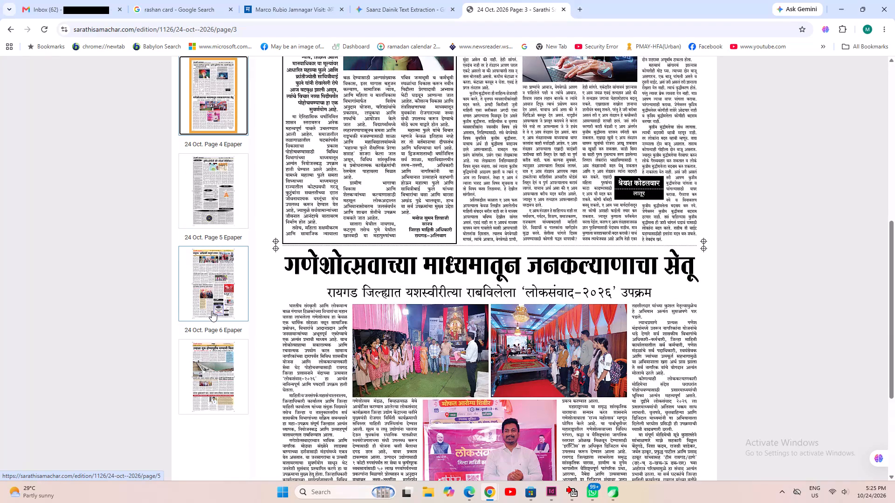
click(217, 288)
scroll(218, 289, up, 4)
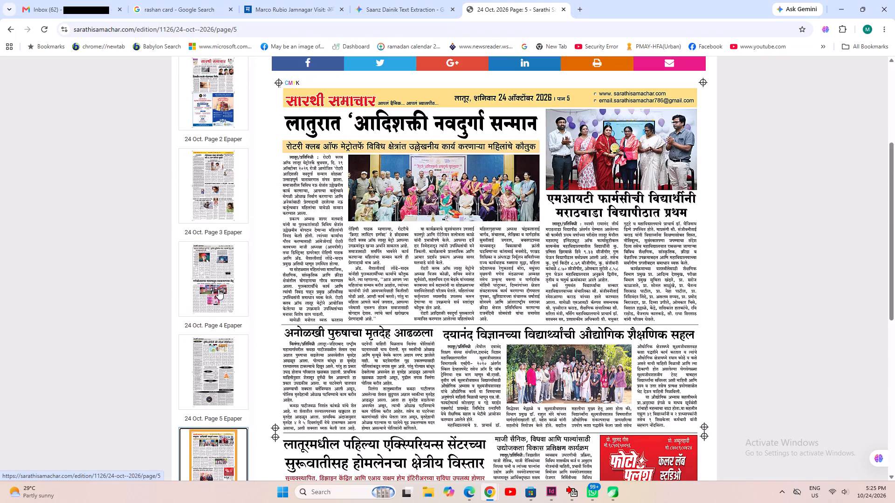
scroll(218, 289, down, 4)
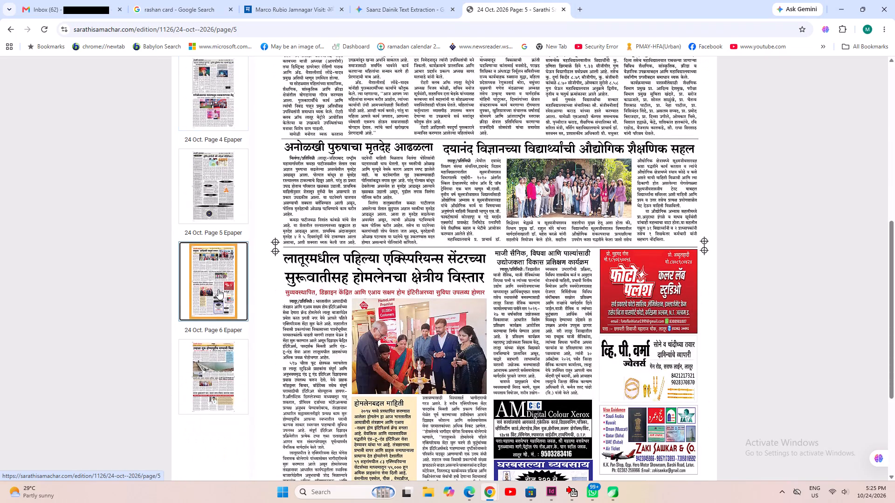
scroll(218, 289, down, 3)
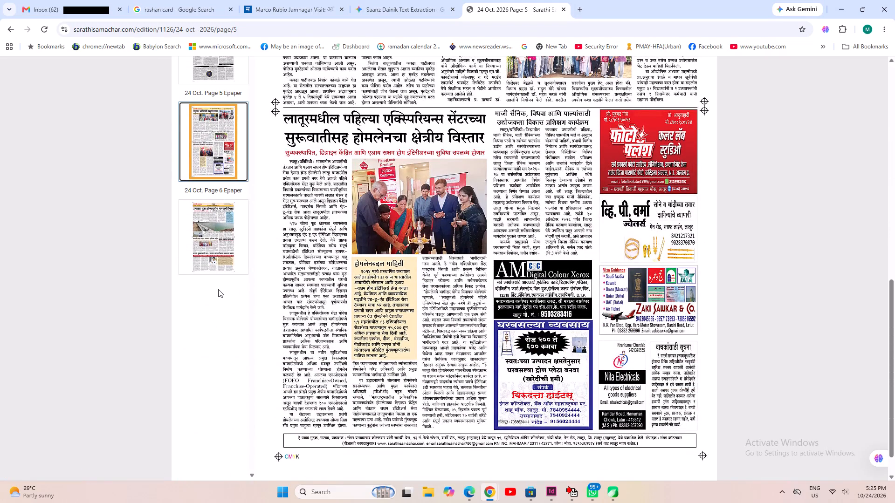
scroll(218, 289, up, 1)
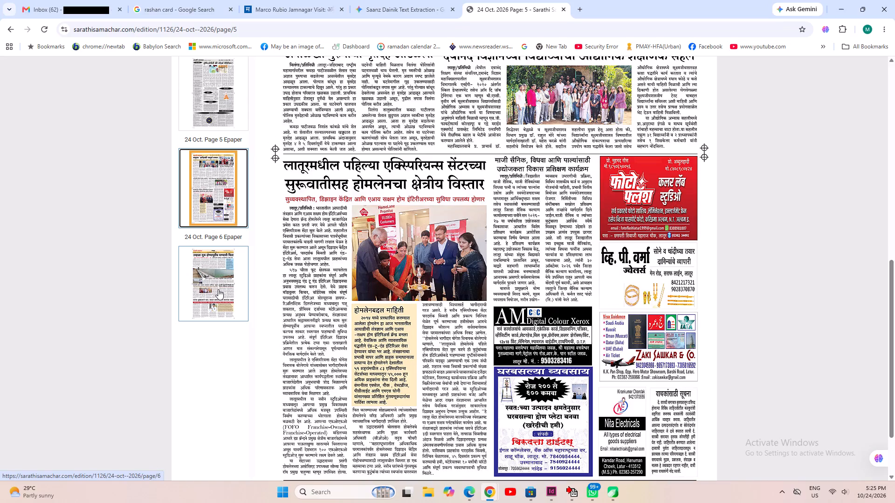
scroll(218, 289, up, 4)
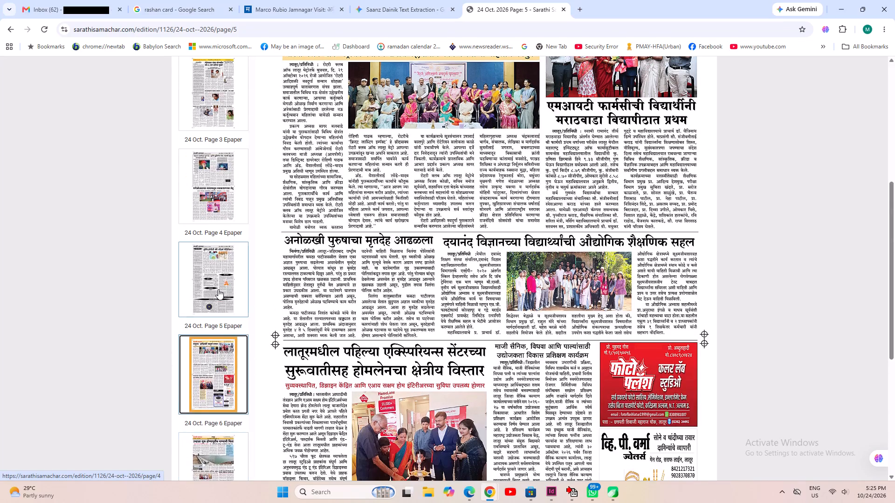
scroll(218, 289, up, 4)
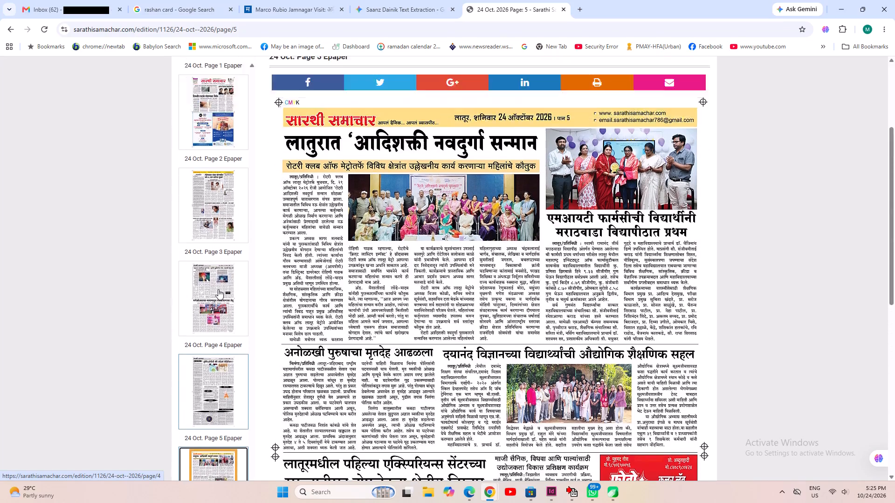
Open page 1 of the e-paper and copy the image of the article "दिवाळीत फटाके फोडण्यावर निर्बंध".
click(220, 169)
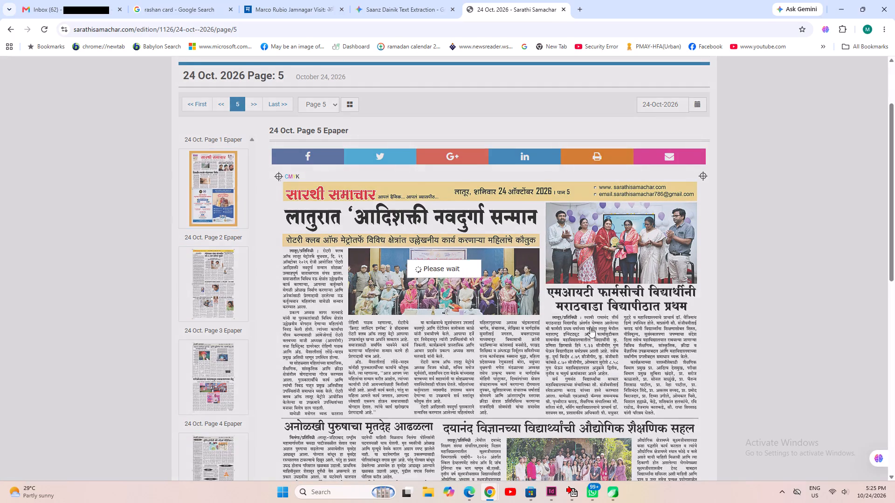
scroll(455, 335, down, 4)
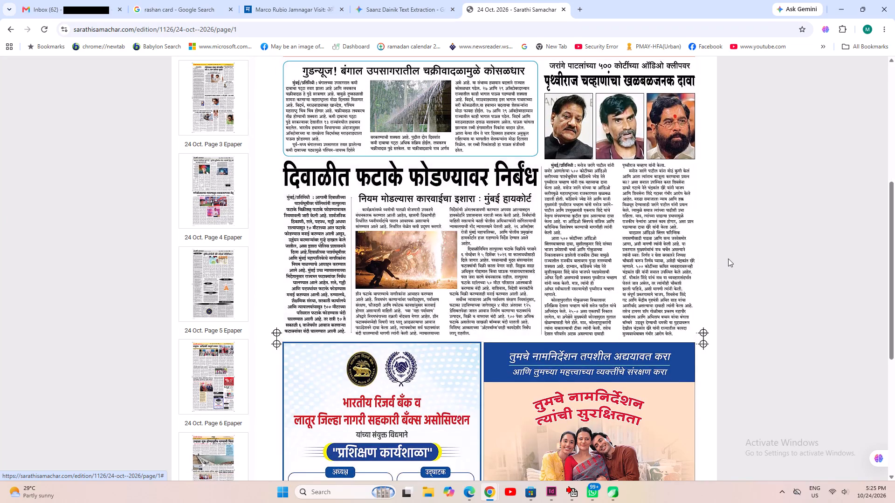
right_click(513, 266)
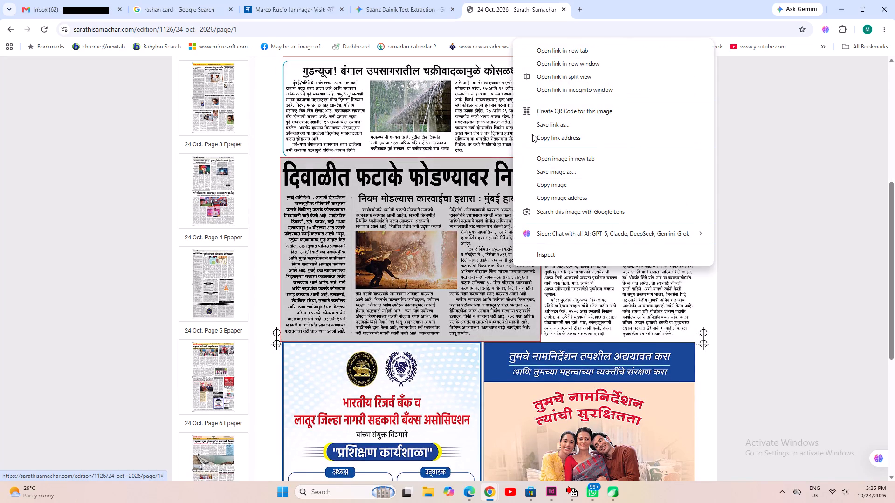
click(552, 180)
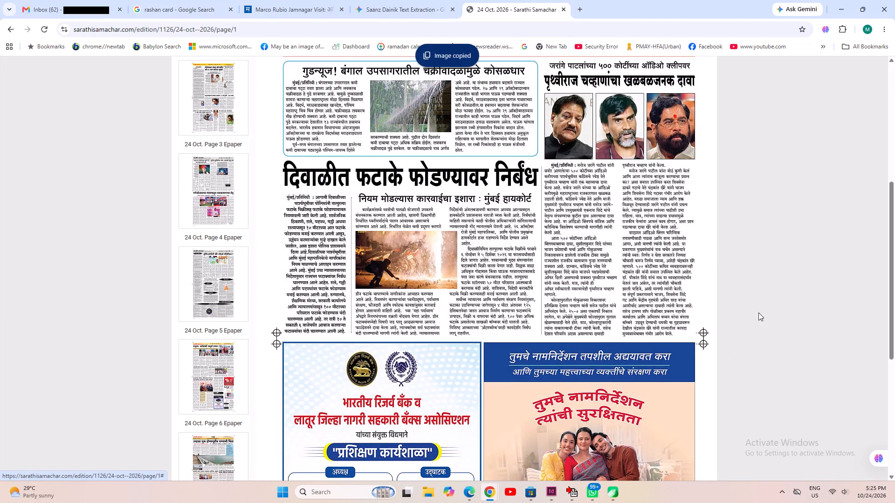
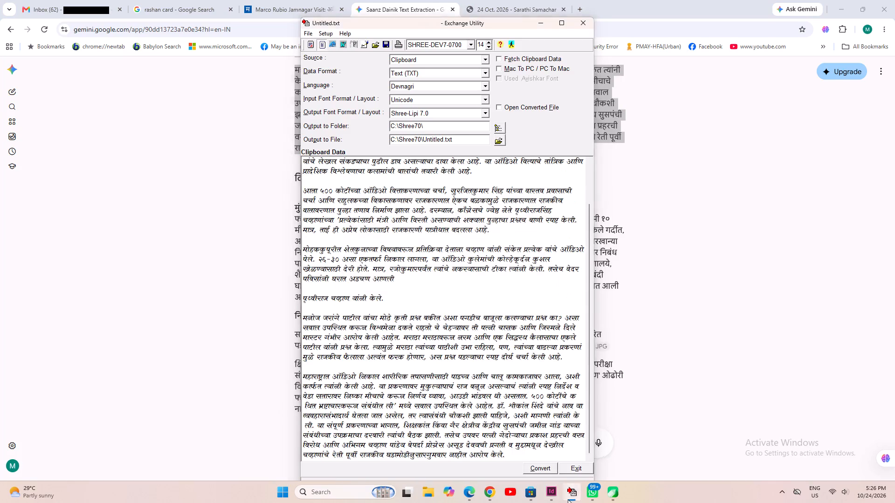
Switch to InDesign and paste the converted article into a new text frame on the pasteboard beside the front page of 47.indd.
click(553, 497)
click(376, 296)
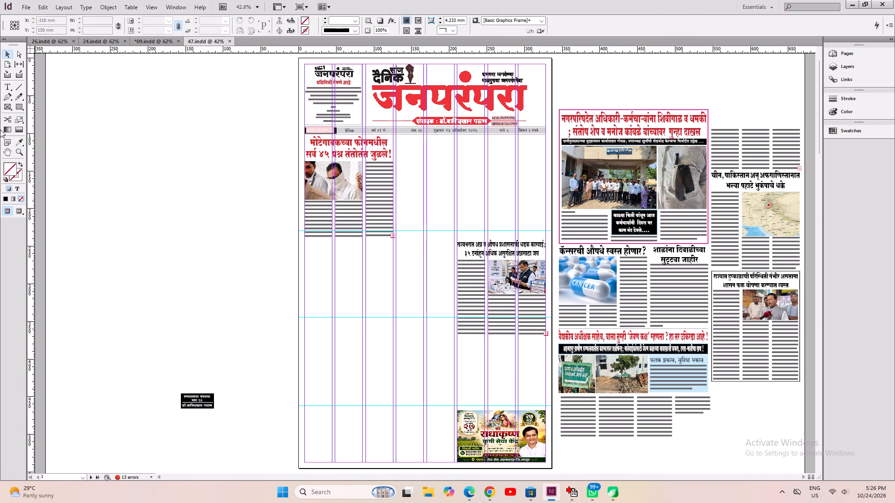
click(7, 85)
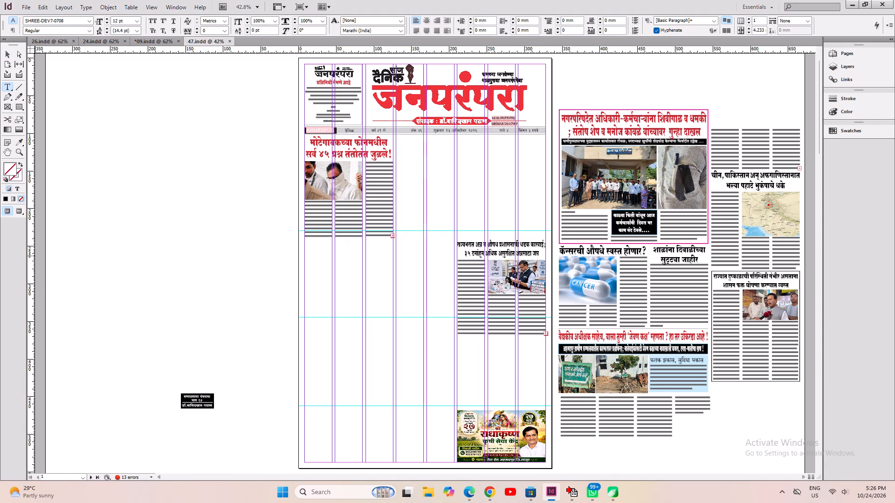
click(267, 249)
drag(154, 223, 253, 332)
key(ctrl+v)
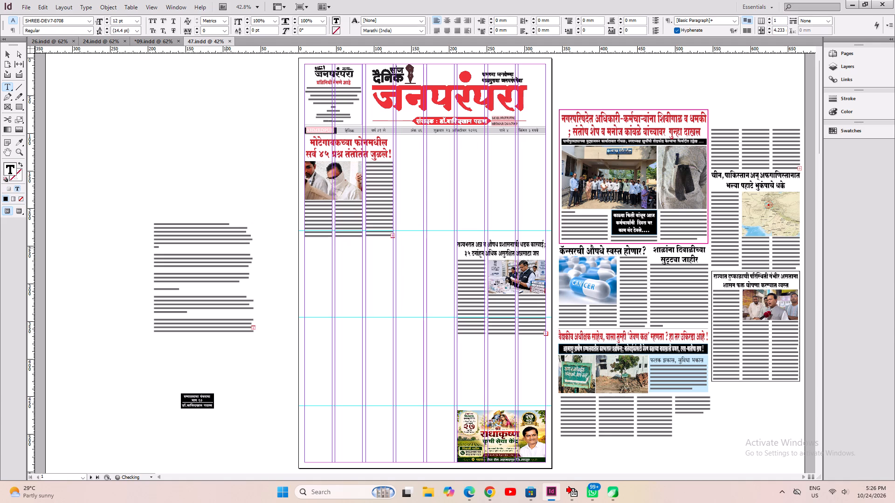
Cut the headline line out of the pasted article and place it in a new five-column text frame below the lead story.
click(219, 231)
key(ctrl+2)
drag(496, 231, 500, 205)
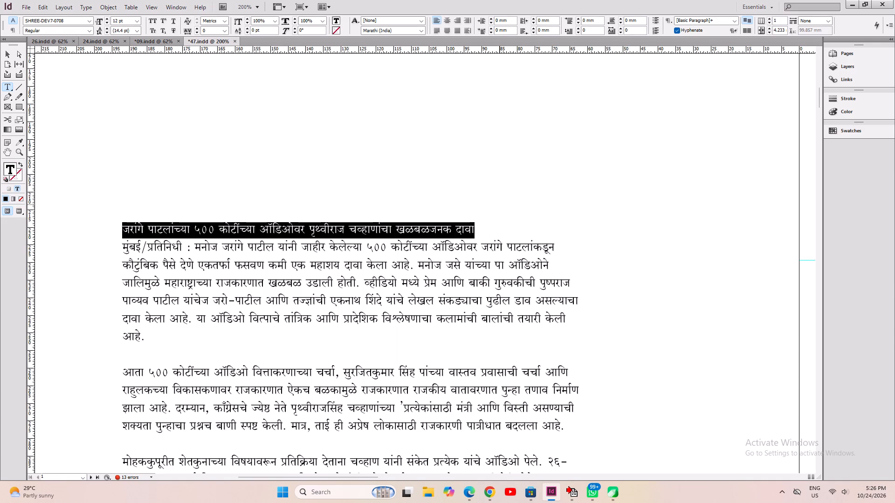
key(ctrl+x)
key(ctrl+1)
alt+drag(651, 360, 194, 256)
alt+drag(296, 279, 290, 293)
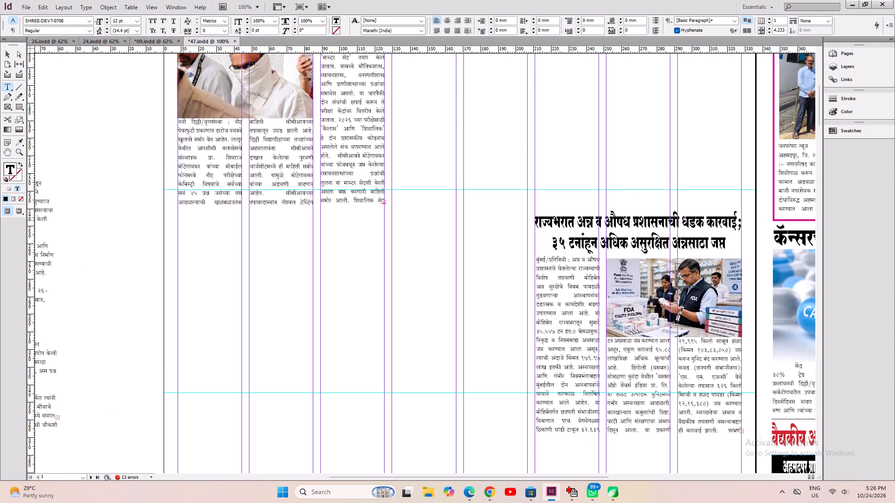
alt+drag(412, 275, 406, 298)
drag(170, 235, 172, 235)
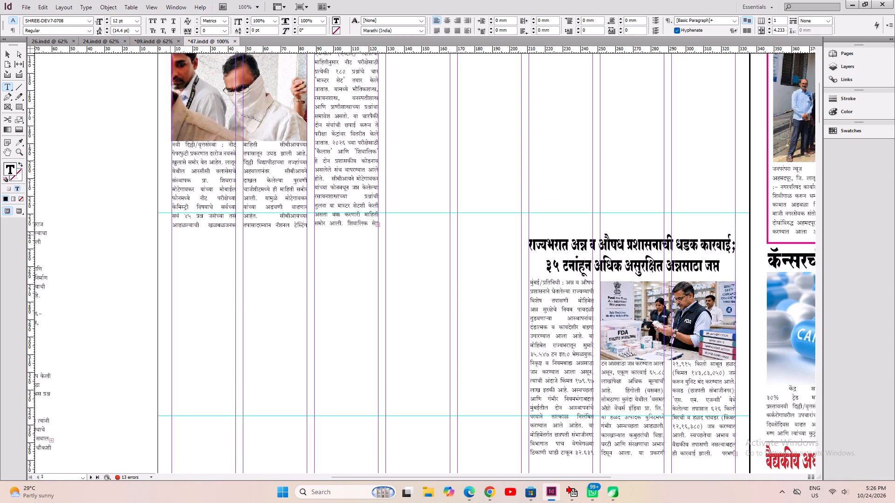
drag(172, 235, 520, 341)
key(ctrl+v)
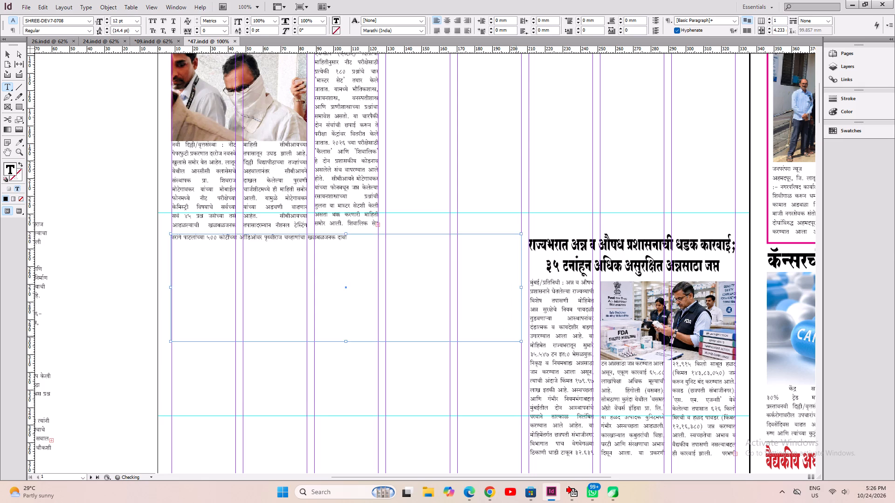
Apply the food-safety headline's text formatting to the new Jarange Patil headline with the Eyedropper.
key(ctrl+a)
key(ctrl+1)
alt+drag(547, 291, 450, 361)
alt+drag(449, 357, 445, 344)
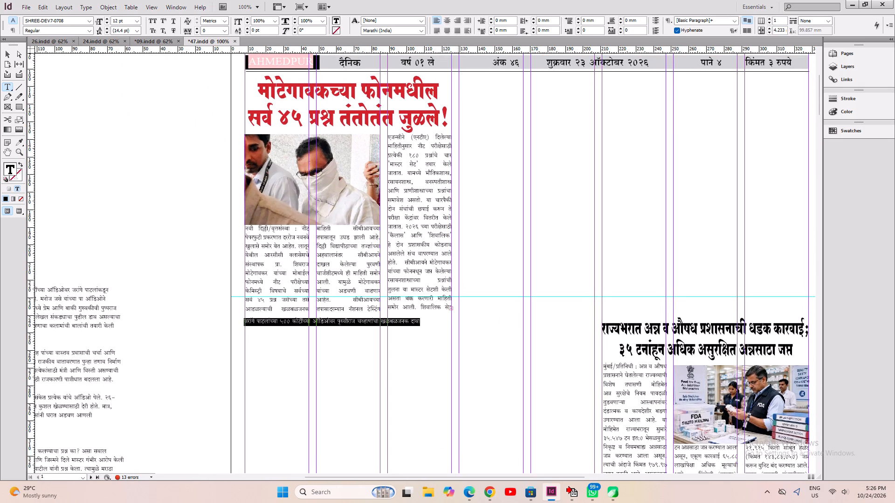
click(17, 145)
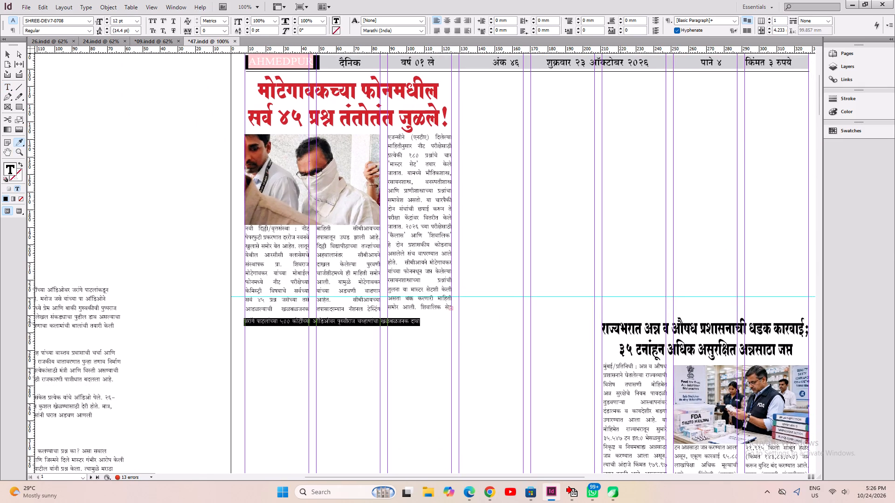
click(621, 324)
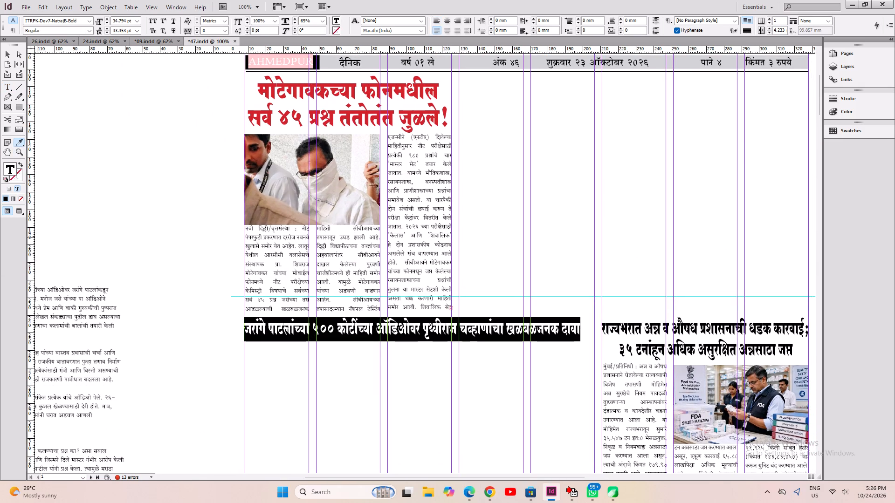
Set the horizontal scale of the whole Jarange Patil headline to 100%.
drag(6, 90, 12, 100)
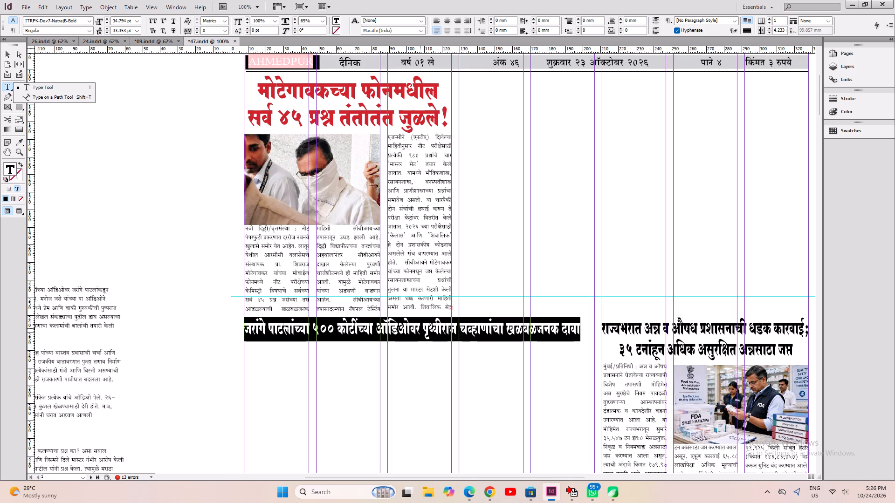
drag(421, 334, 427, 342)
click(459, 337)
key(ctrl+a)
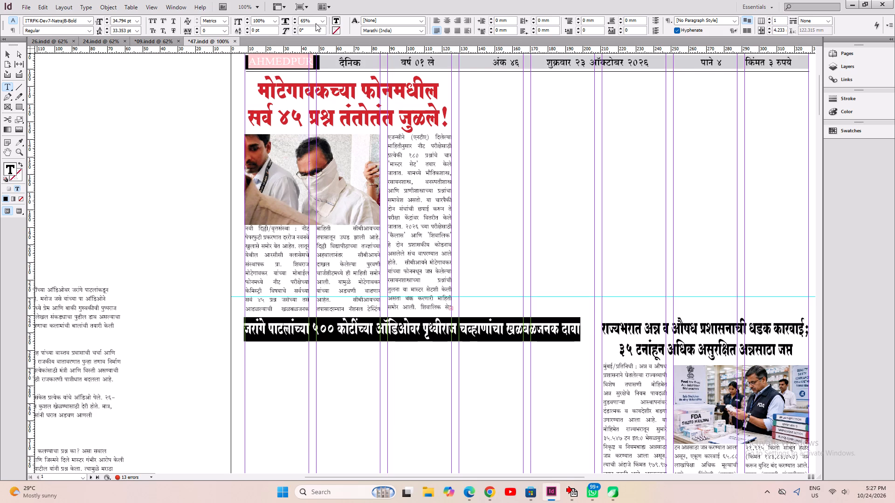
drag(317, 22, 231, 14)
text(100)
key(Return)
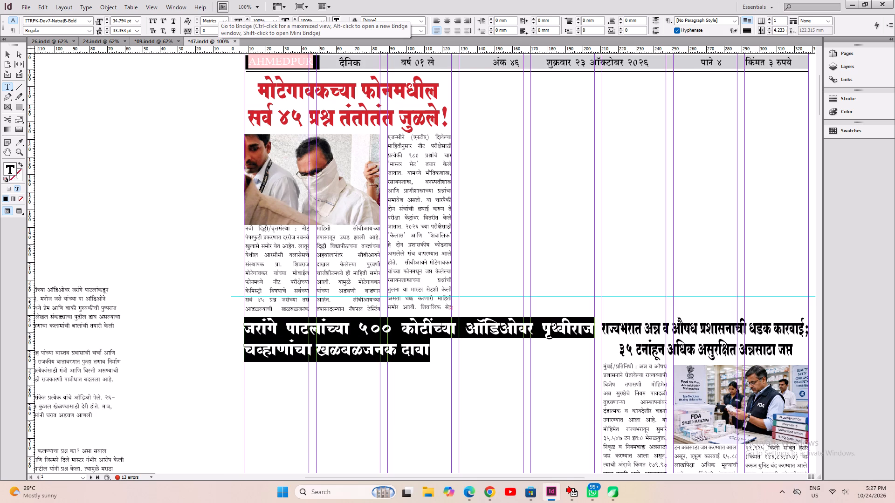
Enlarge the Jarange Patil headline to 44.794 pt and centre it in its frame.
key(ctrl+shift+period)
key(ctrl+shift+period)
key(ctrl+shift+period)
key(ctrl+shift+period)
key(ctrl+shift+period)
key(ctrl+shift+period)
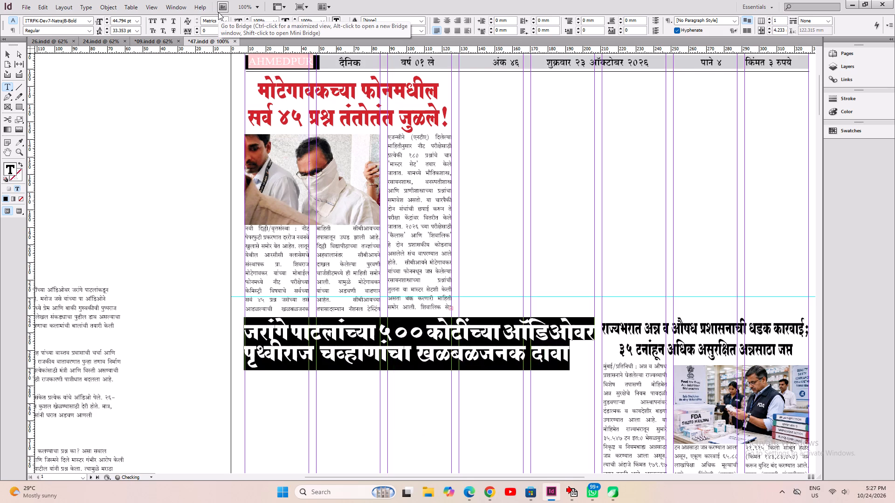
key(ctrl+shift+period)
key(ctrl+shift+period)
key(ctrl+shift+comma)
key(ctrl+shift+comma)
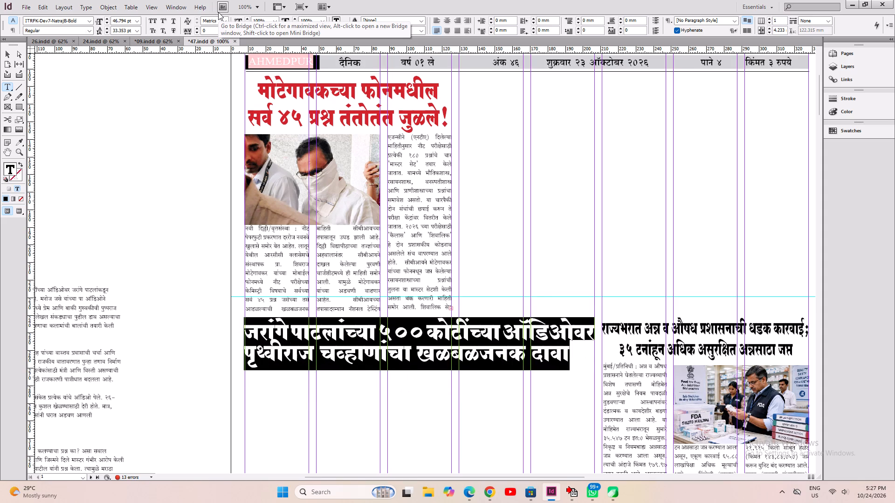
key(ctrl+shift+c)
key(ctrl+shift+comma)
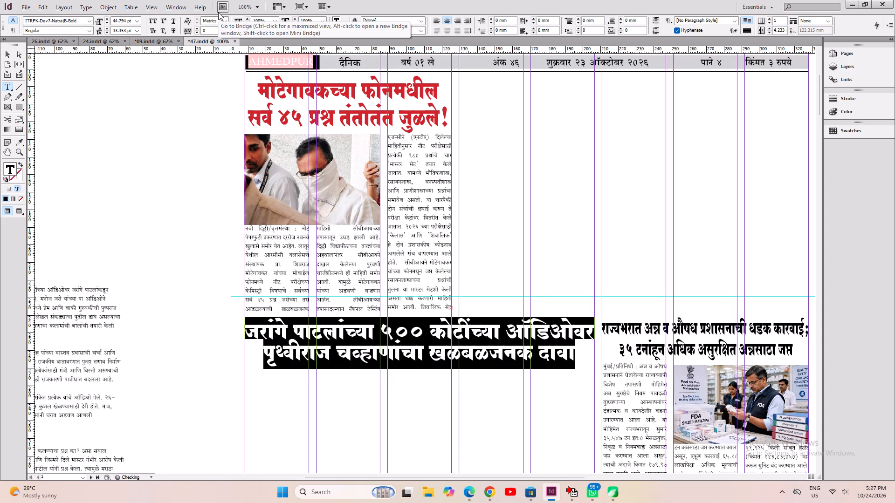
Increase the two-line headline's leading to 39.353 pt, deselect the text and save the document.
key(alt+Down)
key(alt+Down)
key(alt+Down)
key(alt+Down)
key(alt+Down)
key(alt+Up)
key(alt+Up)
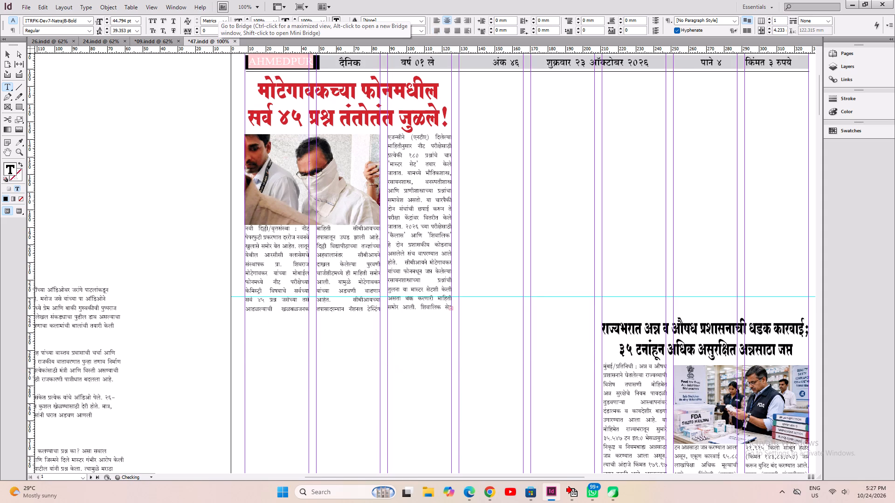
key(ctrl+z)
key(ctrl+s)
click(238, 36)
key(ctrl+s)
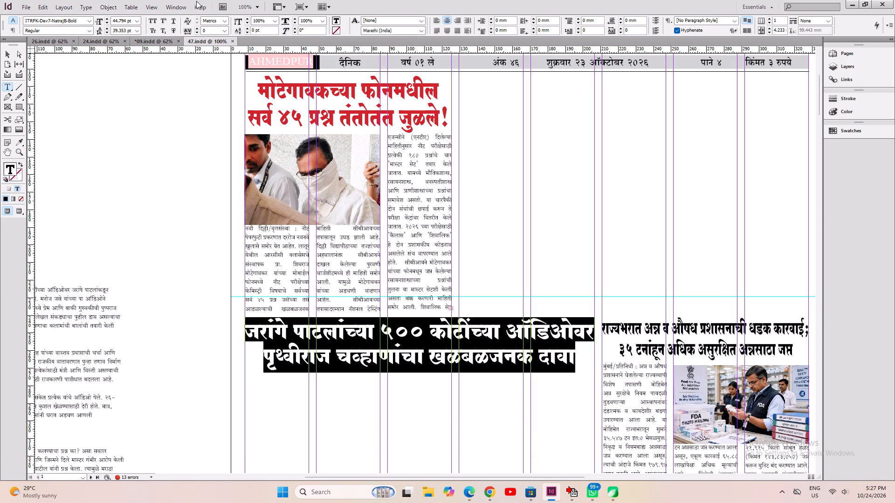
click(196, 1)
click(358, 343)
key(ctrl+s)
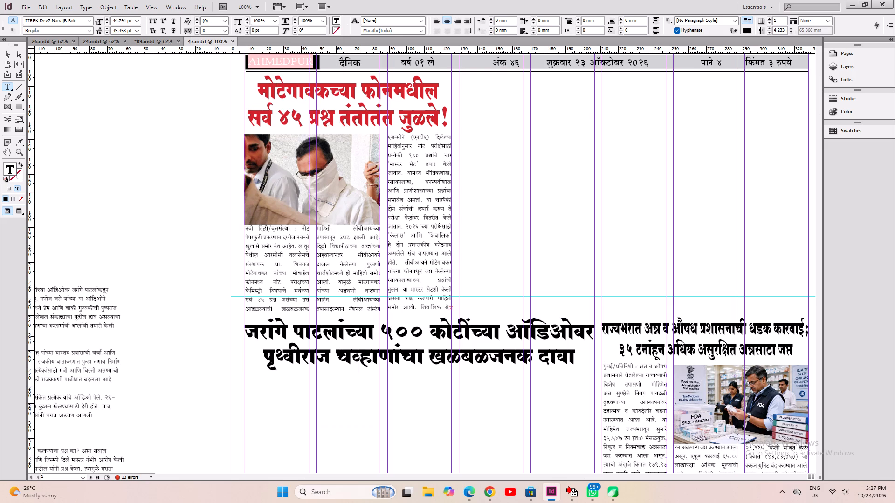
Draw a horizontal rule about 320.8 mm long above the Jarange Patil and food-safety headlines with a 1 pt stroke, and deselect it.
click(14, 87)
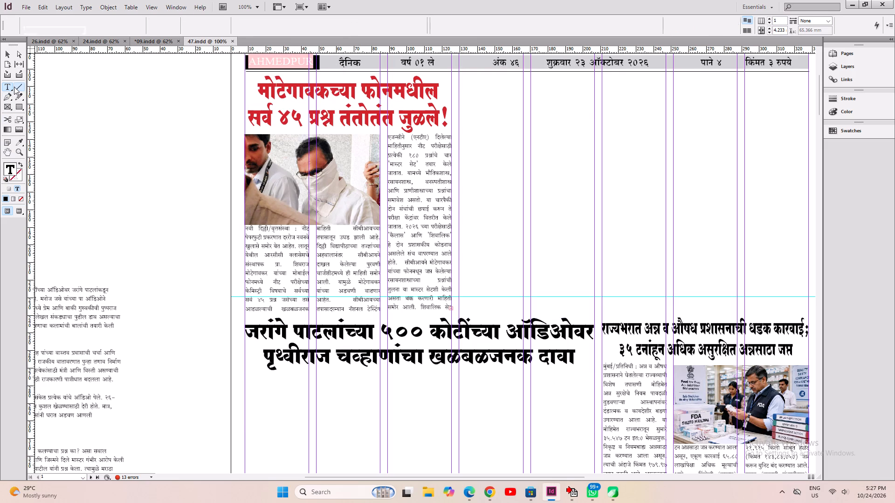
shift+drag(244, 314, 695, 394)
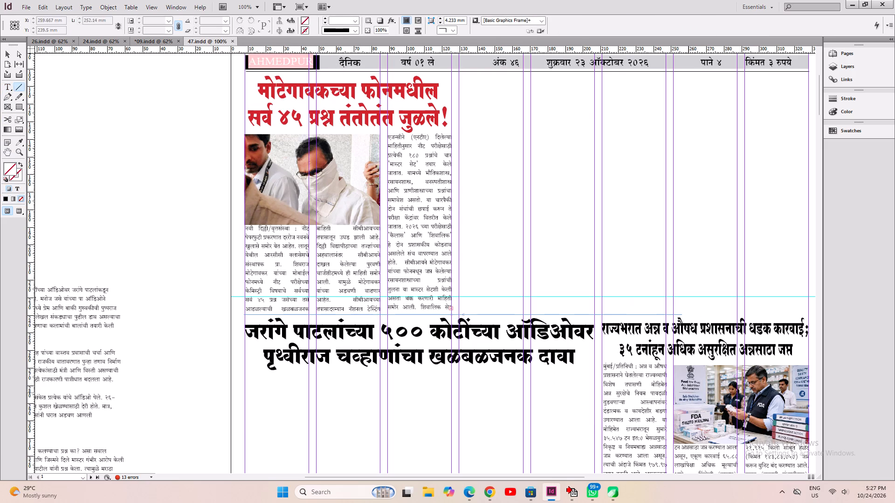
shift+drag(695, 394, 809, 415)
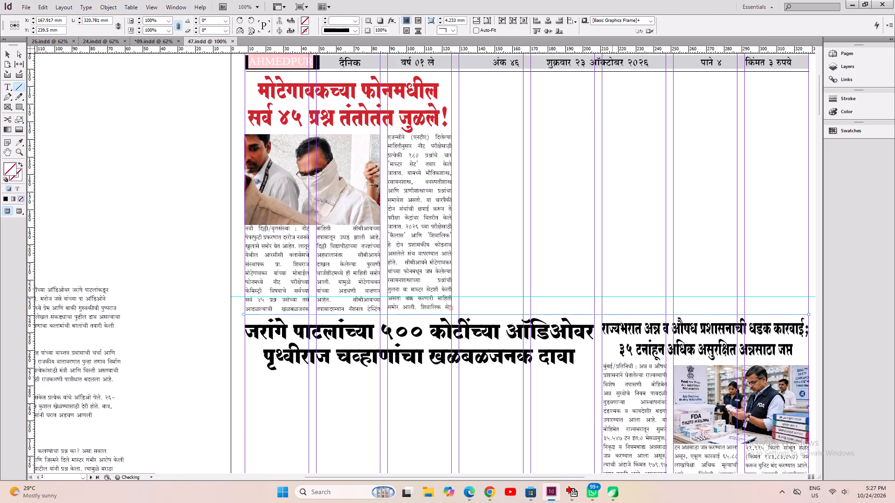
click(327, 18)
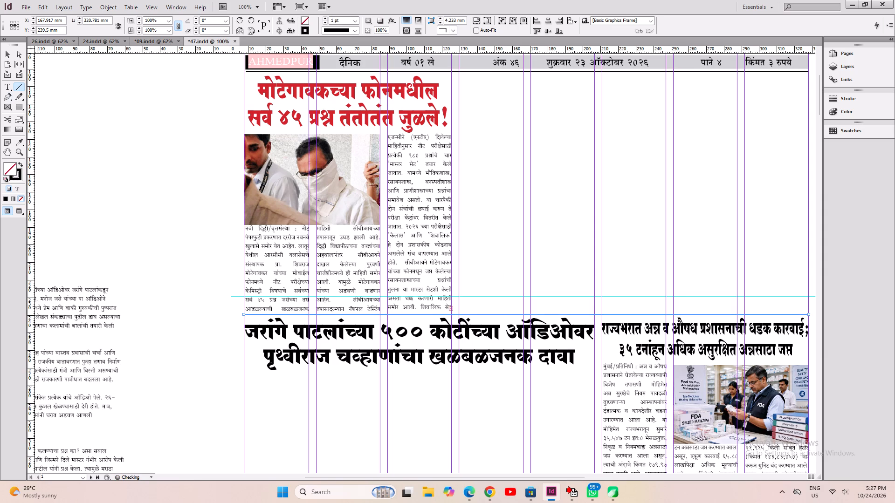
click(8, 60)
click(7, 56)
click(141, 229)
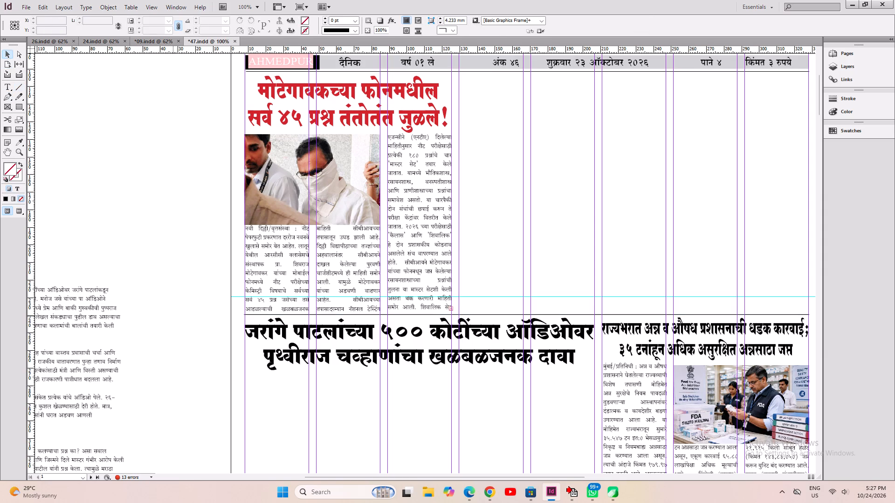
Remove the empty line above the first paragraph of the Jarange Patil body text on the pasteboard.
key(space)
drag(124, 355, 303, 287)
click(165, 287)
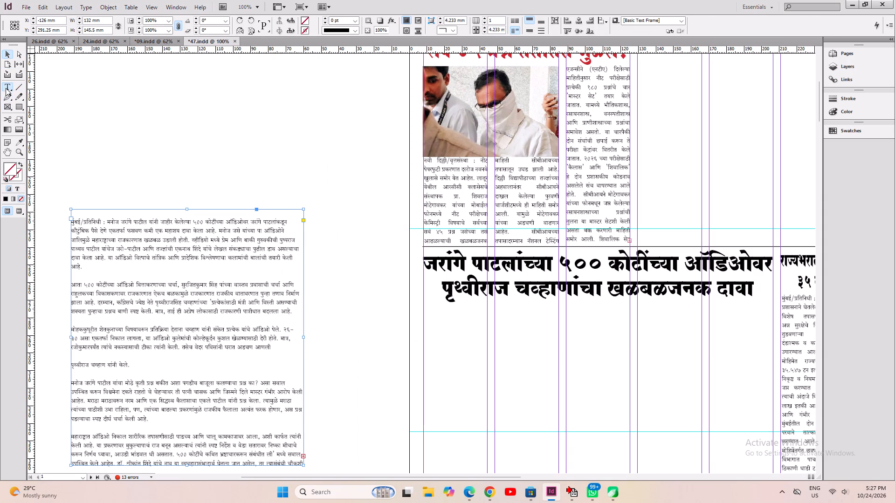
click(6, 88)
click(123, 219)
key(Home)
key(shift+Up)
key(shift+Up)
key(shift+Up)
key(shift+Up)
key(shift+Up)
key(shift+Up)
key(shift+Up)
key(shift+Up)
key(shift+Up)
key(shift+Up)
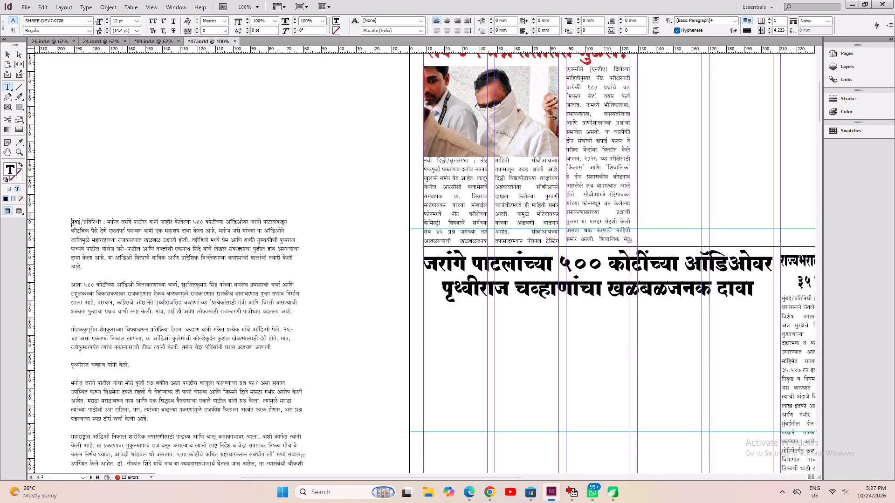
key(BackSpace)
Remove the blank lines before the second and third paragraphs of the Jarange Patil text and indent both paragraphs with a tab.
key(Down)
key(Down)
key(Down)
key(Down)
key(Down)
key(Down)
key(Down)
key(Down)
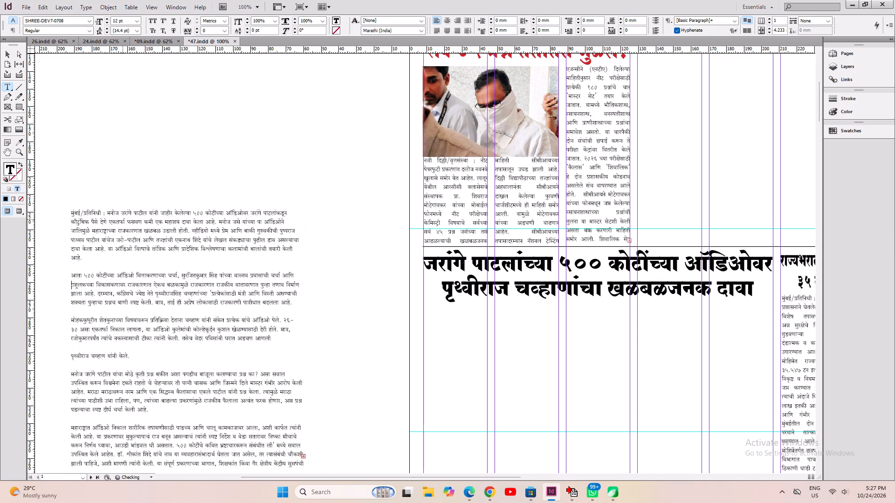
key(Up)
key(Up)
key(Delete)
key(Tab)
key(Down)
key(Down)
key(Down)
key(Down)
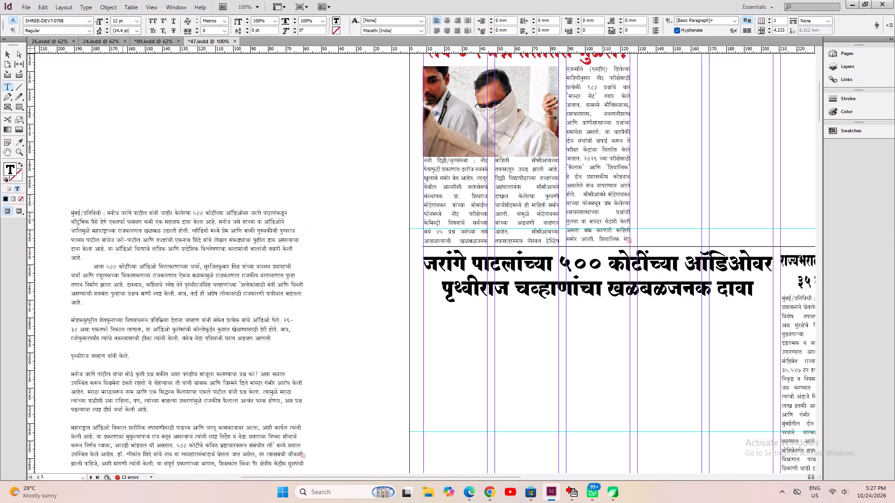
key(Down)
key(Delete)
key(Tab)
Delete the remaining blank lines between paragraphs and tab-indent the paragraphs starting "मनोज जरांगे पाटील" and "महाराष्ट्रात".
key(Down)
key(Down)
key(Down)
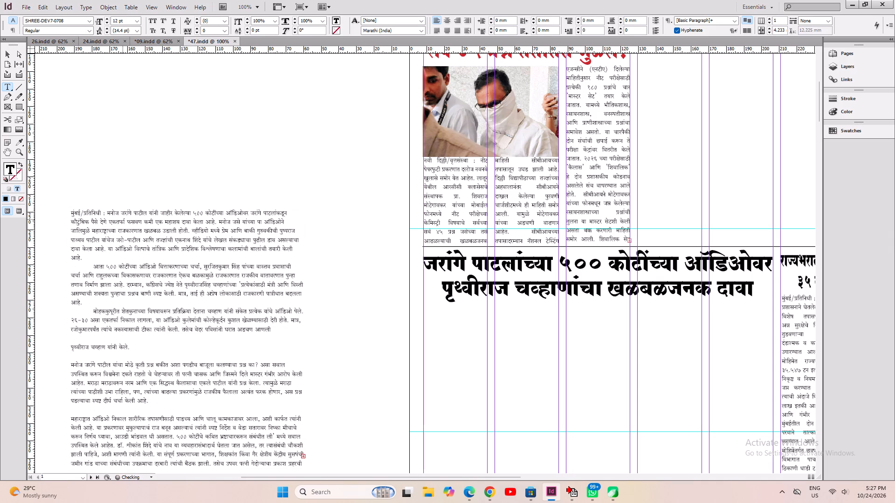
key(Delete)
key(Down)
key(Delete)
key(Tab)
key(Down)
key(Down)
key(Down)
key(Down)
key(Down)
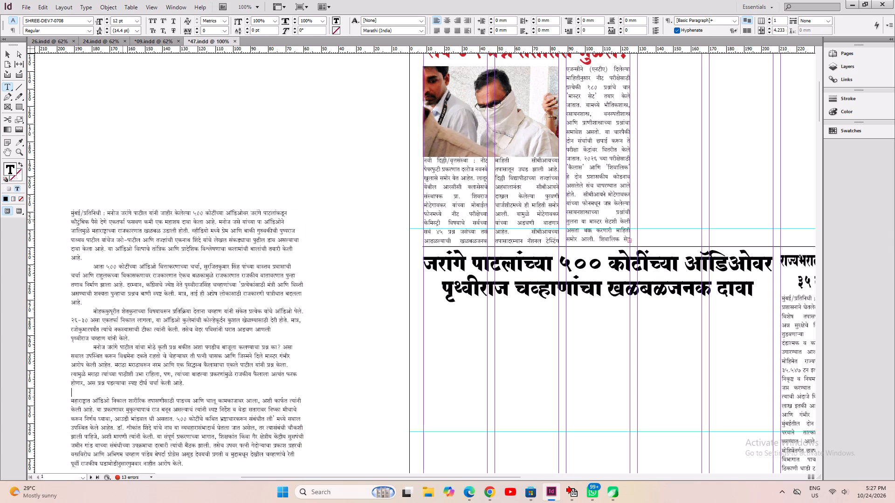
key(Delete)
key(Tab)
Justify all lines of the Jarange Patil body text, save the document and fit the frame to its content.
key(Down)
key(Down)
key(Down)
key(Down)
key(Down)
key(Down)
key(Down)
key(Down)
key(Down)
key(ctrl+a)
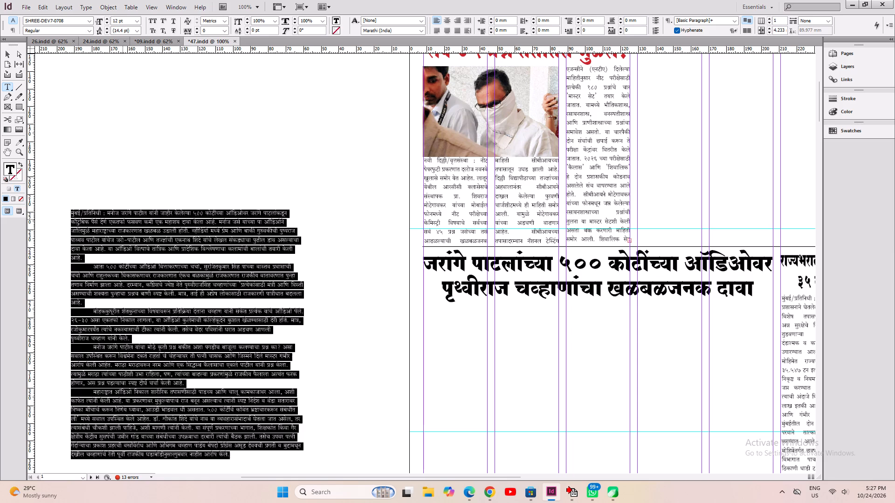
key(ctrl+shift+j)
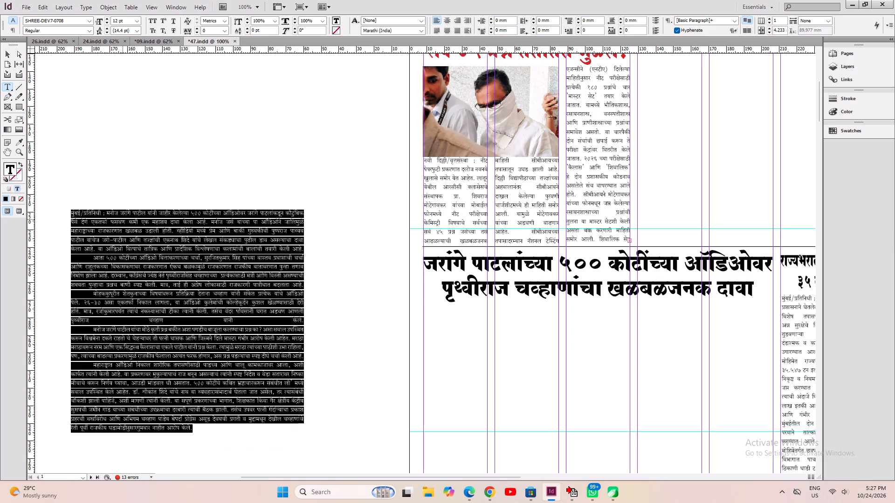
key(ctrl+s)
key(ctrl+0)
key(ctrl+s)
key(ctrl+alt+c)
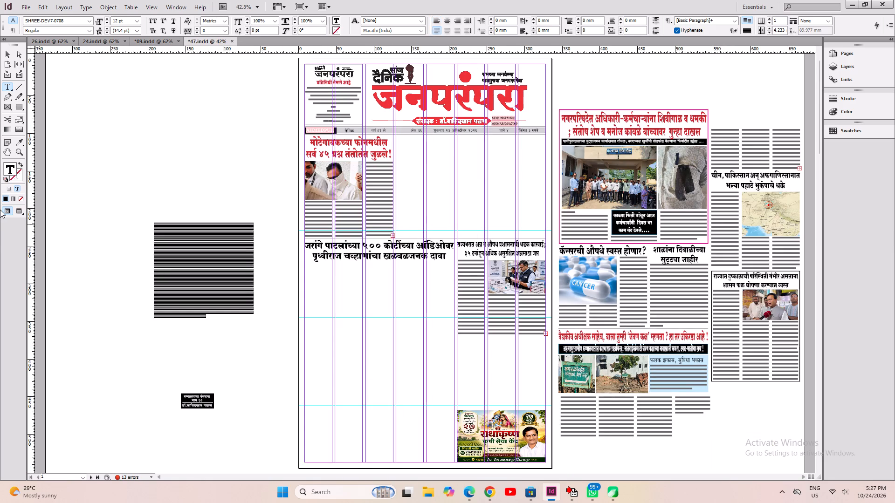
Move the body text frame under the Jarange Patil headline, widen it to about 198 mm and fit its height to the text.
click(10, 53)
drag(188, 258, 389, 300)
key(ctrl+1)
drag(309, 263, 204, 285)
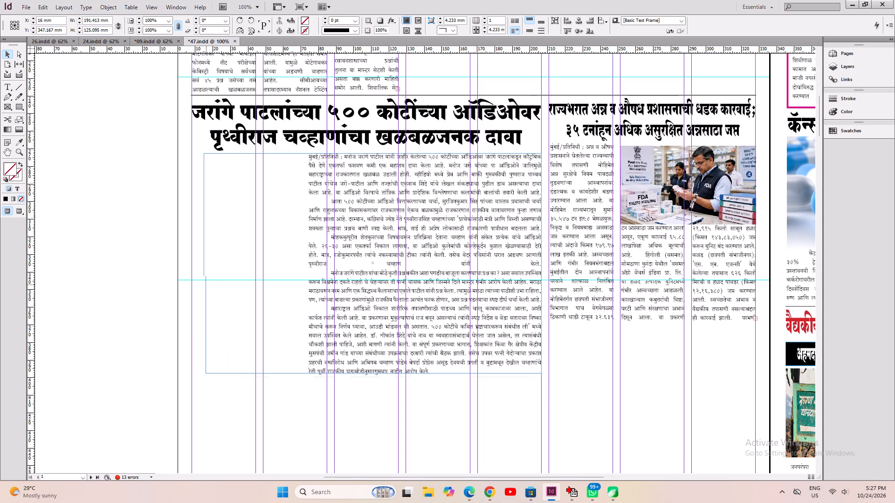
drag(204, 285, 193, 285)
key(ctrl+alt+c)
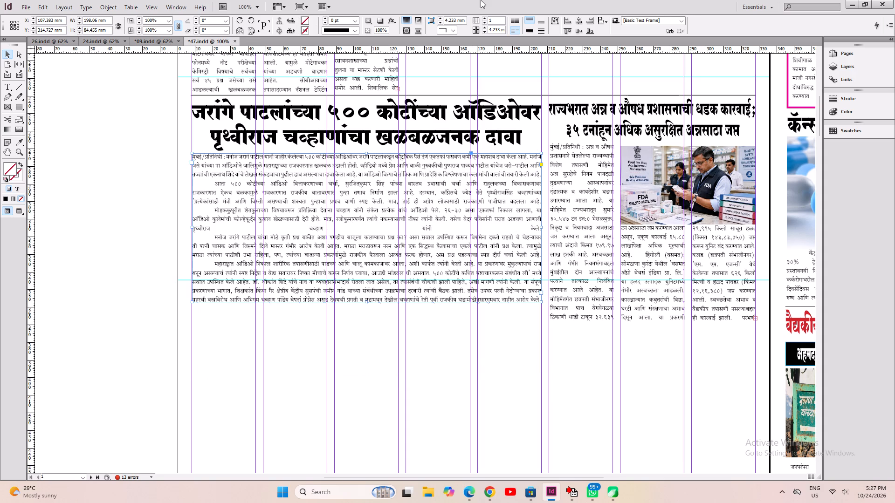
Divide the Jarange Patil body text frame into 4 columns.
click(487, 21)
double_click(485, 20)
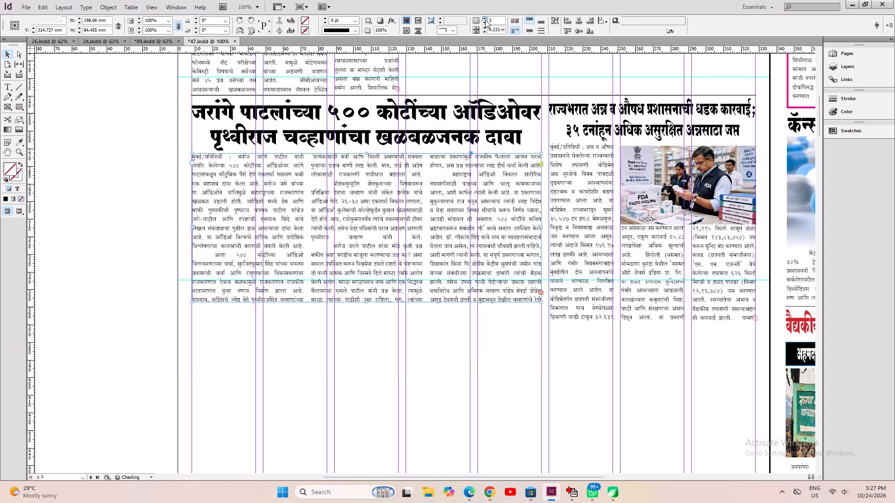
click(485, 20)
click(485, 24)
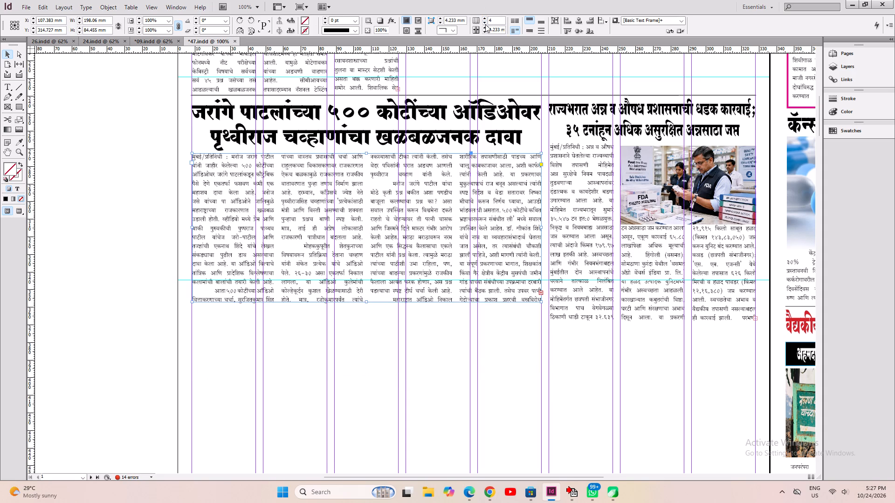
click(485, 24)
key(alt+c)
Shift the four-column frame slightly closer to its headline, extend it downward to about 98.7 mm high, and save the document.
click(297, 371)
click(324, 255)
shift+click(391, 235)
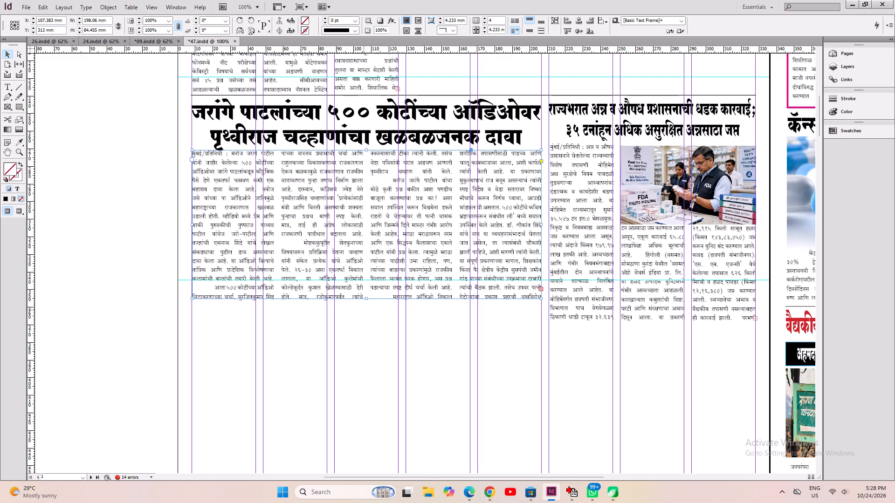
key(Down)
key(Down)
drag(365, 299, 365, 325)
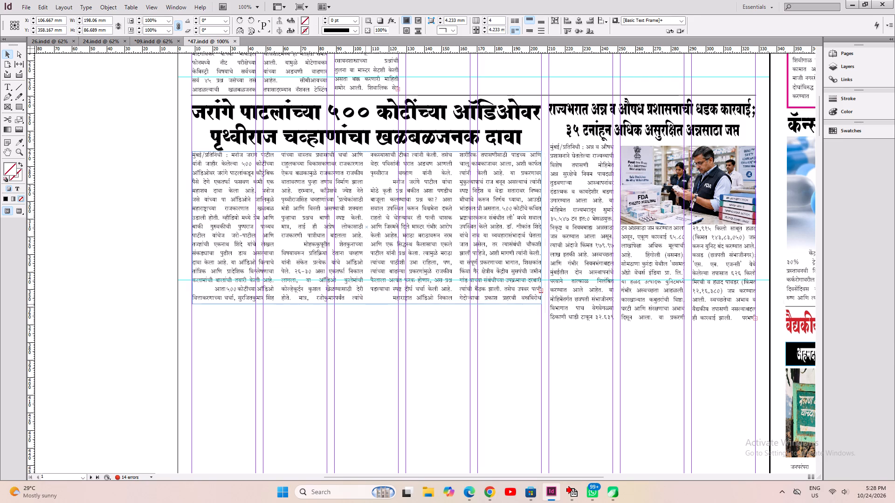
drag(365, 325, 365, 326)
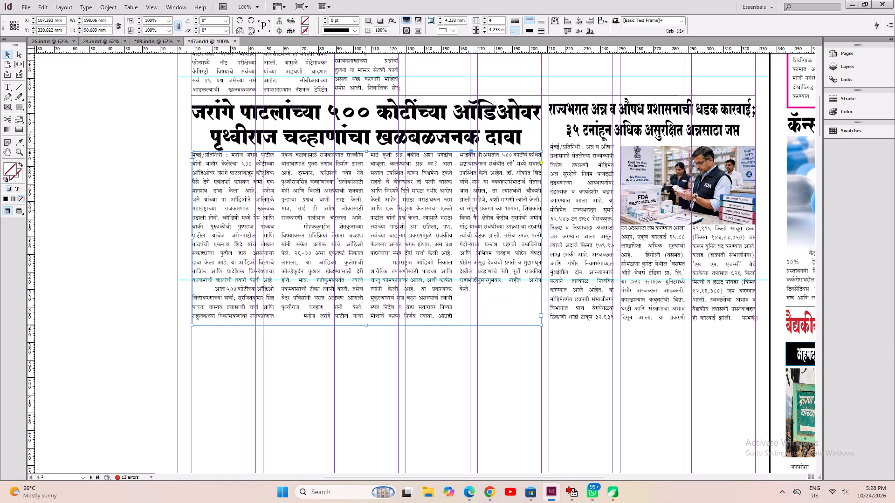
key(ctrl+s)
key(ctrl+0)
key(ctrl+s)
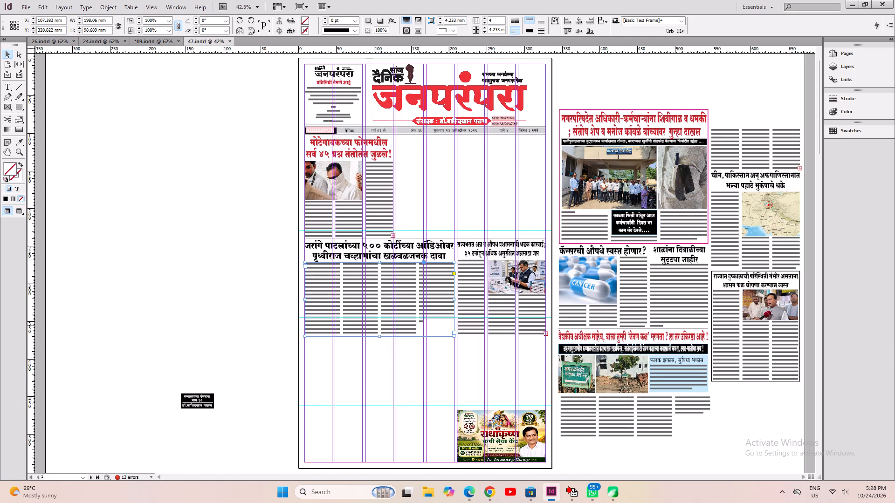
key(ctrl+s)
key(ctrl+a)
key(ctrl+s)
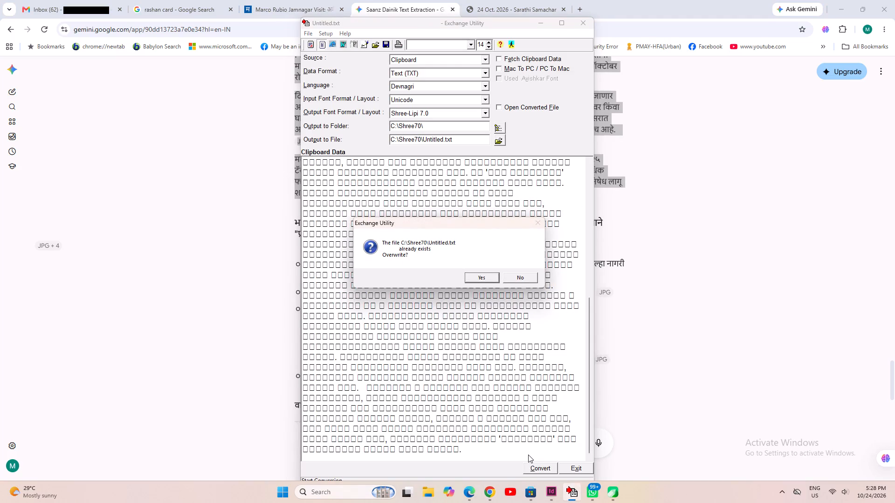
click(477, 280)
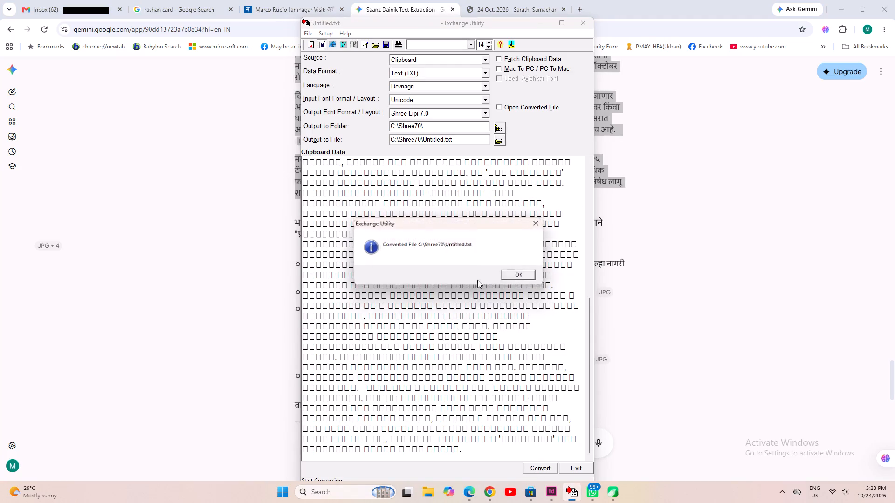
click(509, 275)
Back in InDesign, draw a text frame about 157 mm wide above the Radhakrishna advertisement, paste the converted firecracker story and fit the frame.
click(555, 494)
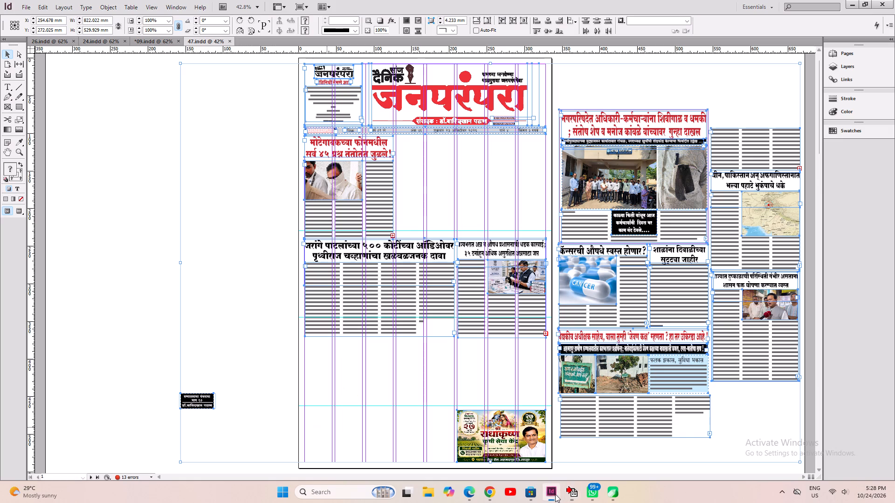
click(235, 342)
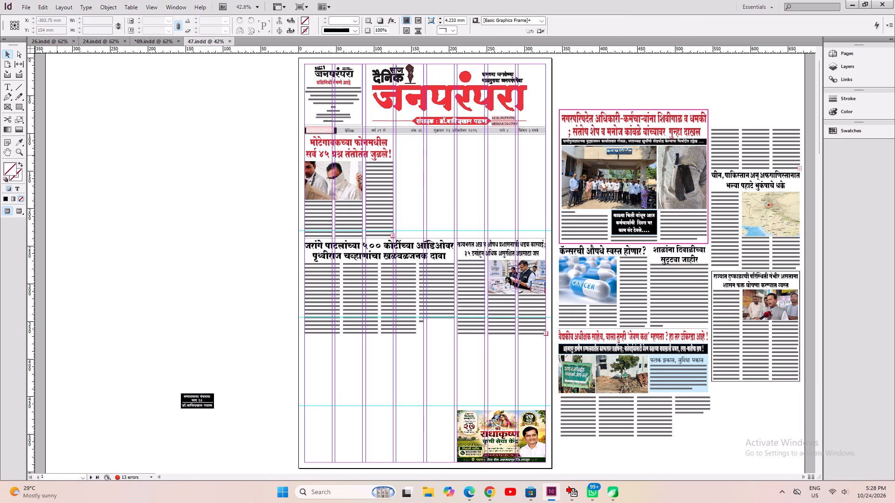
click(10, 90)
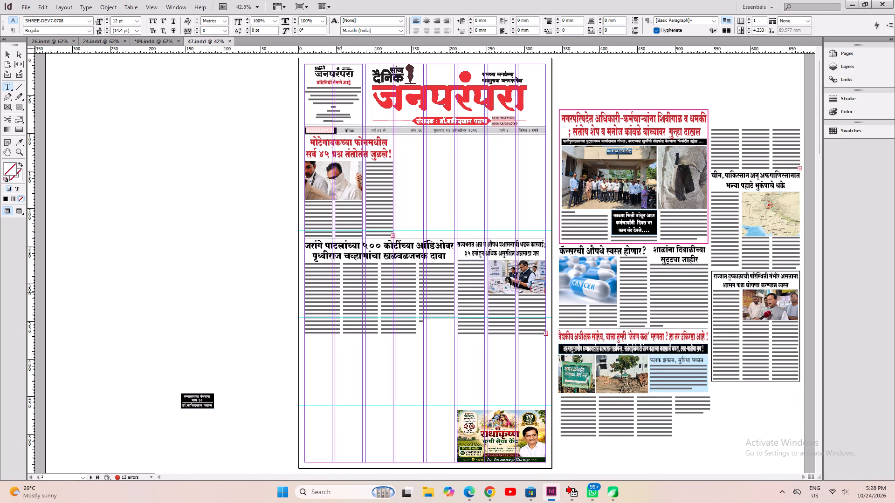
drag(427, 344, 493, 374)
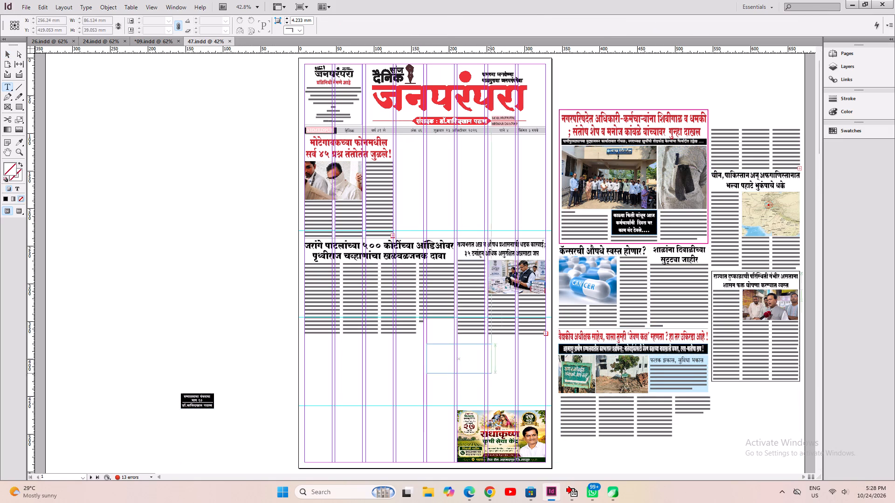
drag(493, 374, 544, 392)
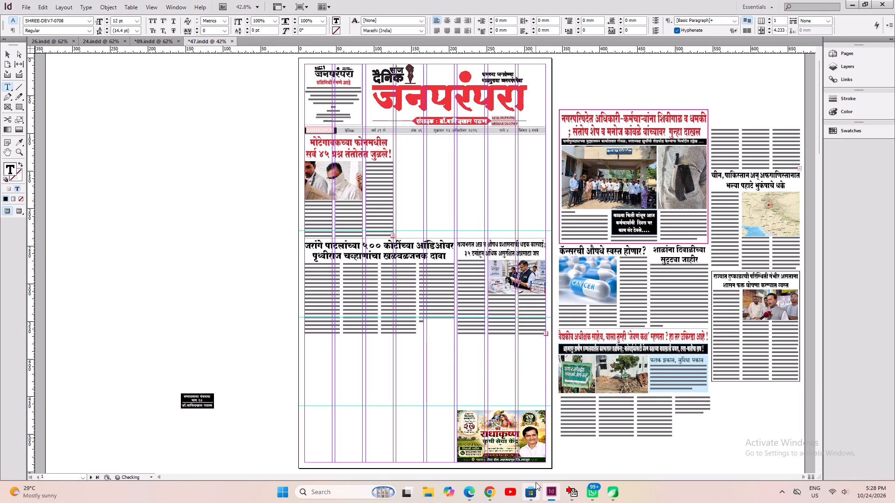
key(ctrl+v)
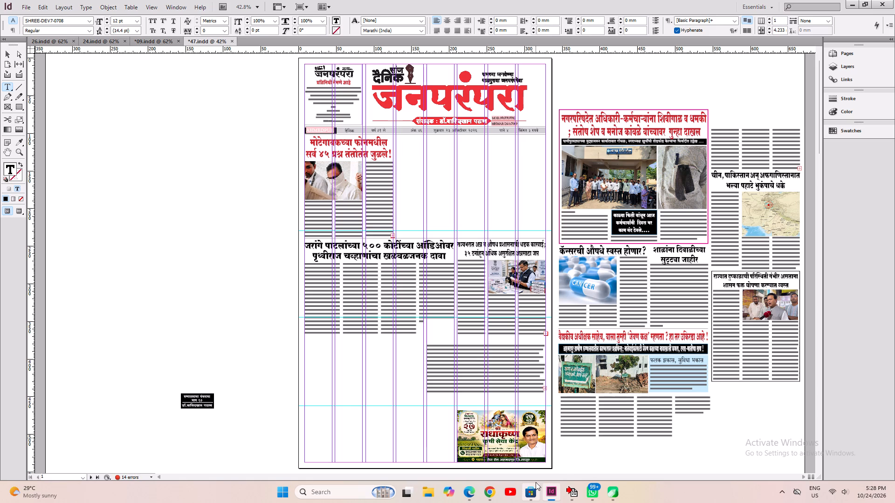
key(ctrl+alt+c)
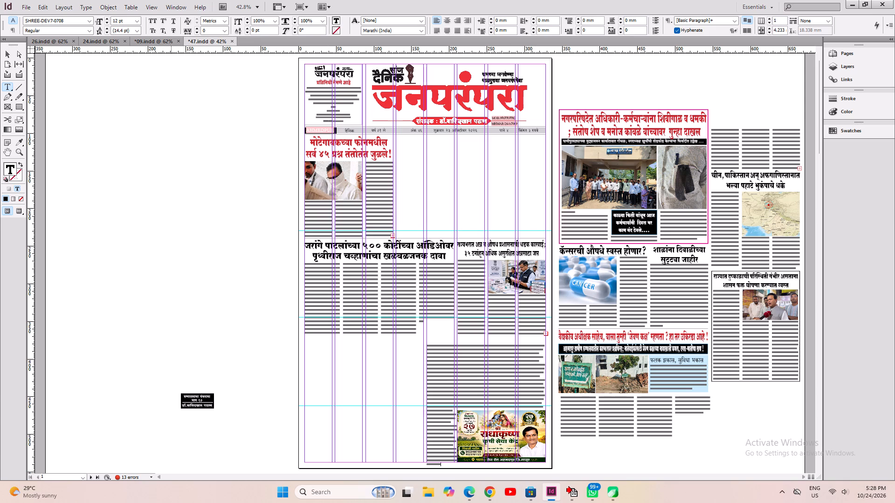
Nudge the body frame of the "जरांगे पाटलांच्या ५०० कोटींच्या" story slightly downward, and fit its headline frame to the text.
click(7, 54)
click(366, 329)
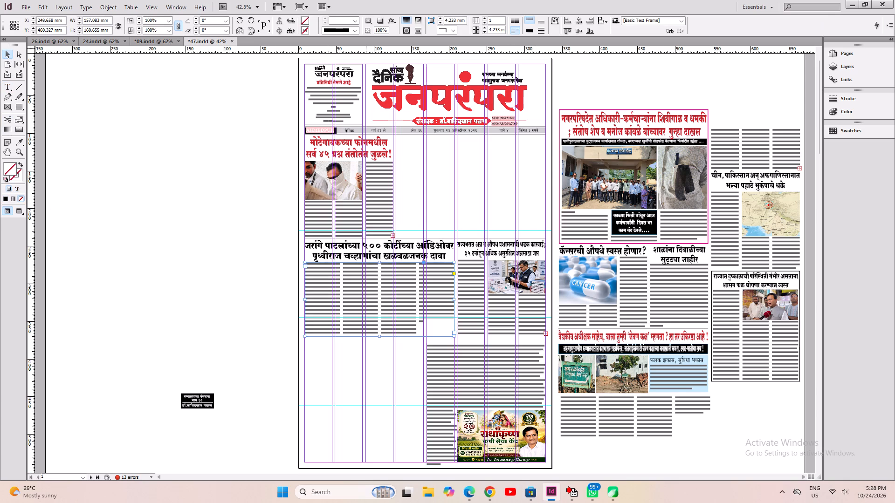
key(ctrl+1)
key(Up)
key(Up)
key(Down)
key(Down)
key(Down)
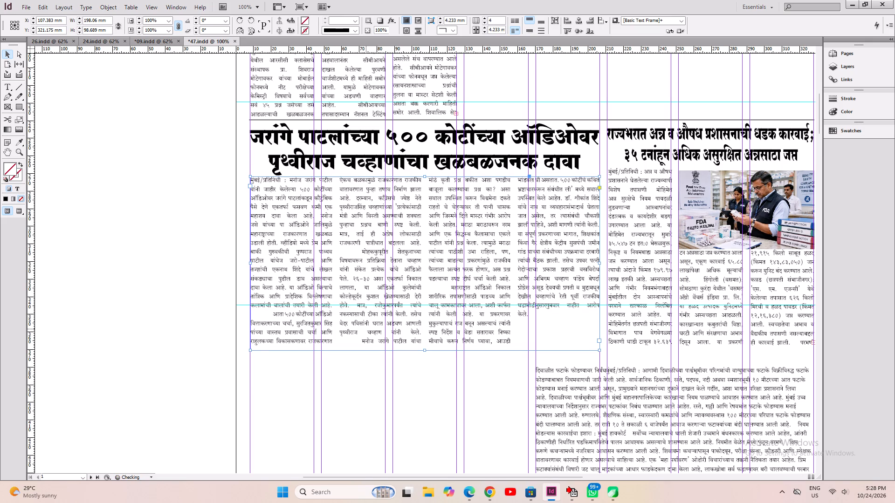
key(Down)
click(424, 173)
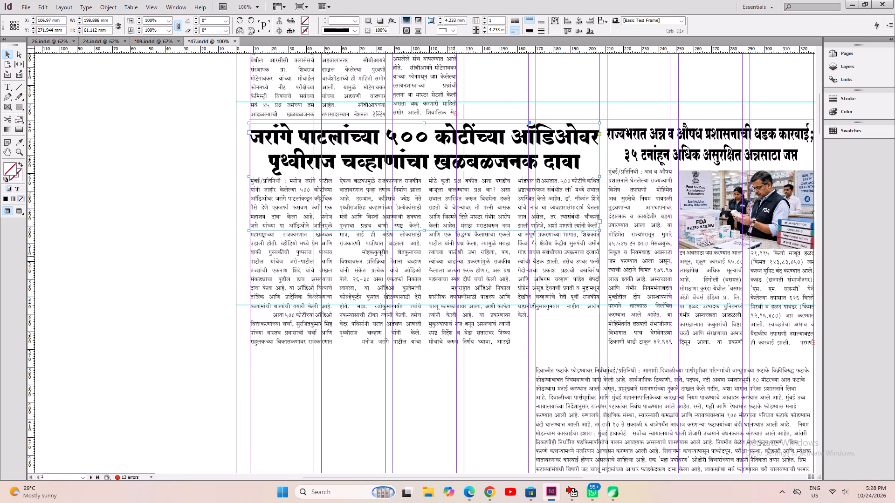
key(ctrl+alt+c)
Shorten the food and drug raid headline's frame from its bottom edge to about 24.1 mm high.
click(566, 430)
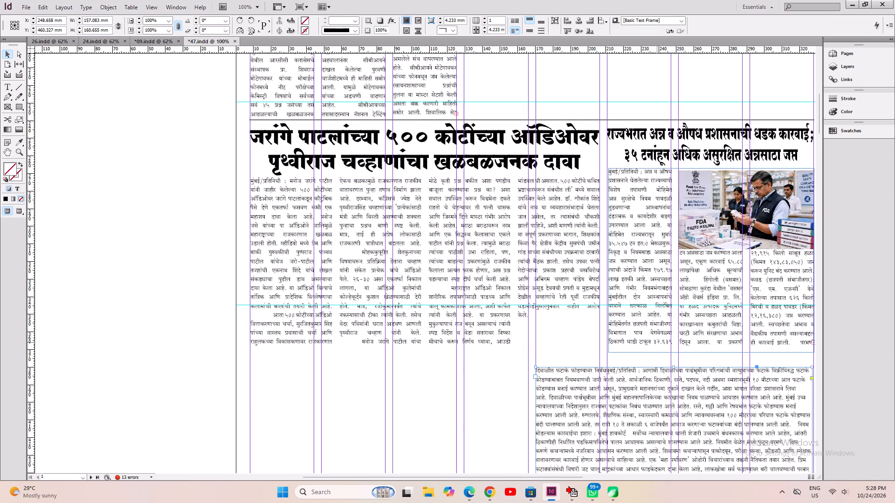
click(657, 342)
key(space)
key(space)
key(space)
drag(732, 368, 447, 326)
click(471, 96)
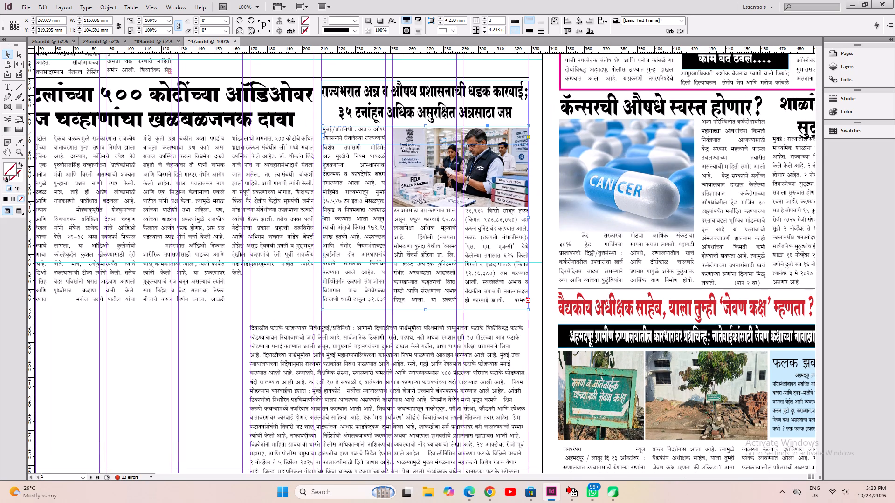
drag(425, 145, 425, 123)
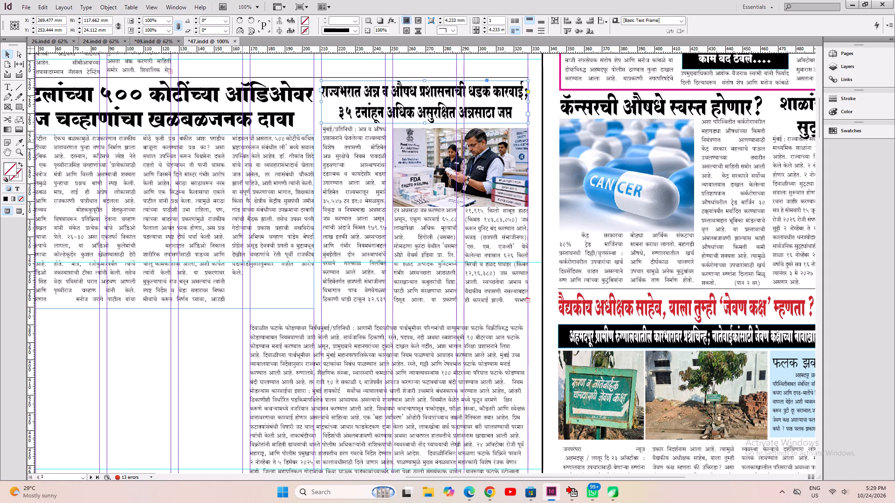
Select the body frames of the Jarange Patil and food and drug raid stories together and nudge them slightly upward.
click(223, 170)
click(366, 185)
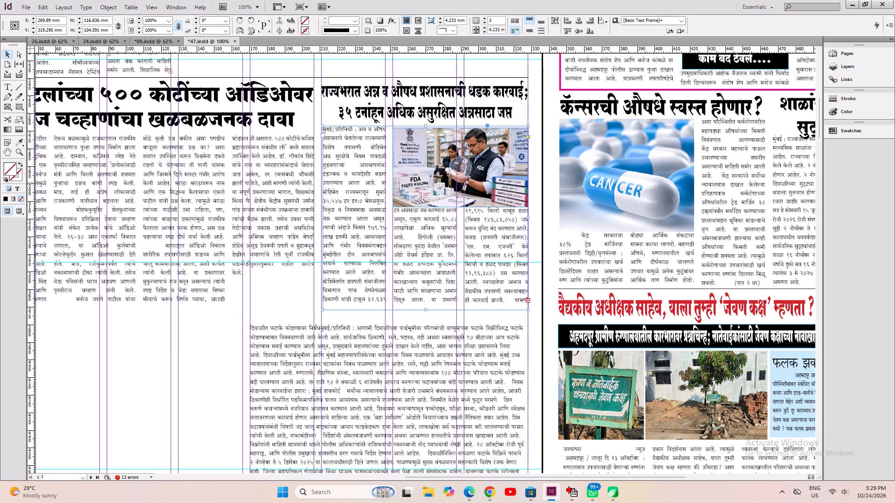
drag(532, 182, 241, 228)
key(Up)
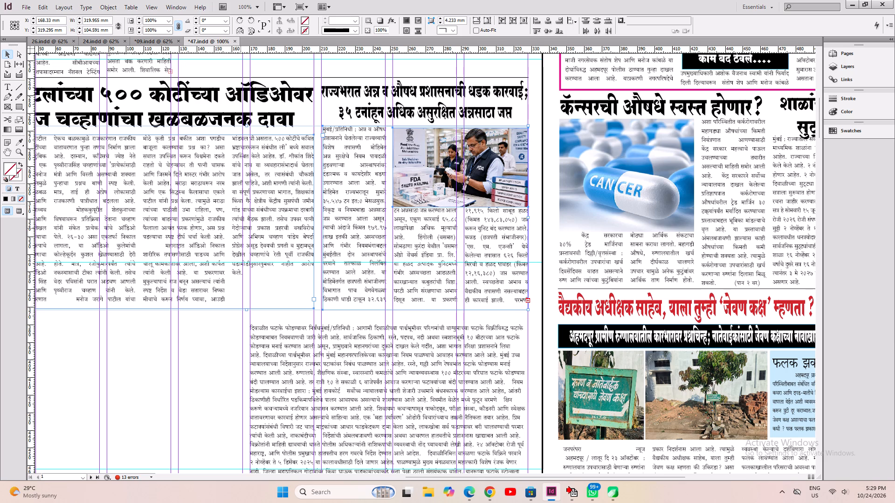
key(Up)
key(Up)
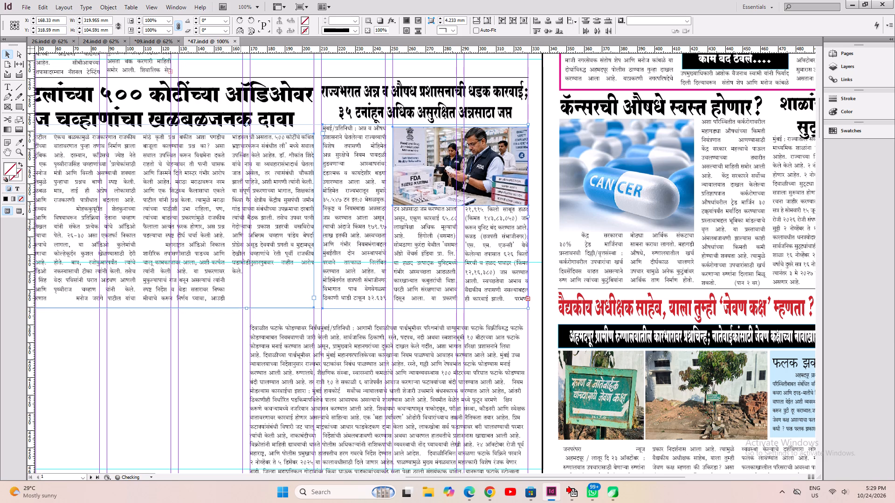
Lower the firecracker story frame's top edge to make it about 142.7 mm high, and justify its text.
click(392, 398)
key(ctrl+1)
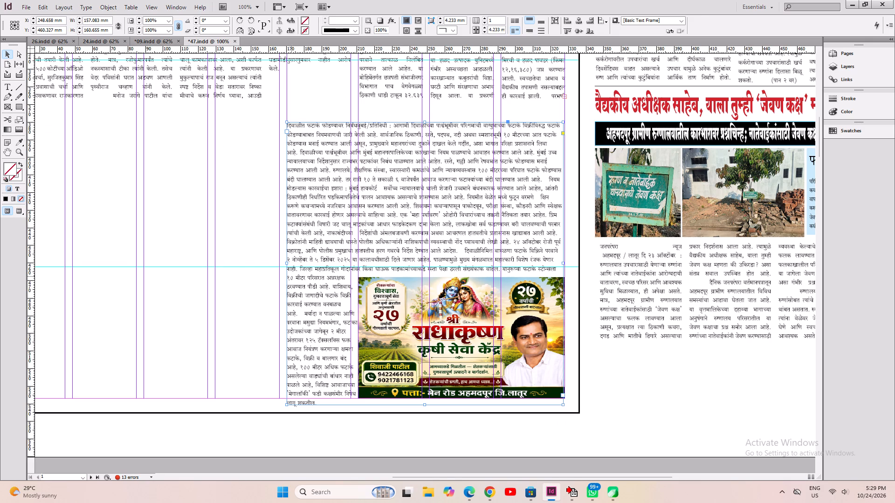
click(287, 263)
drag(425, 120, 425, 154)
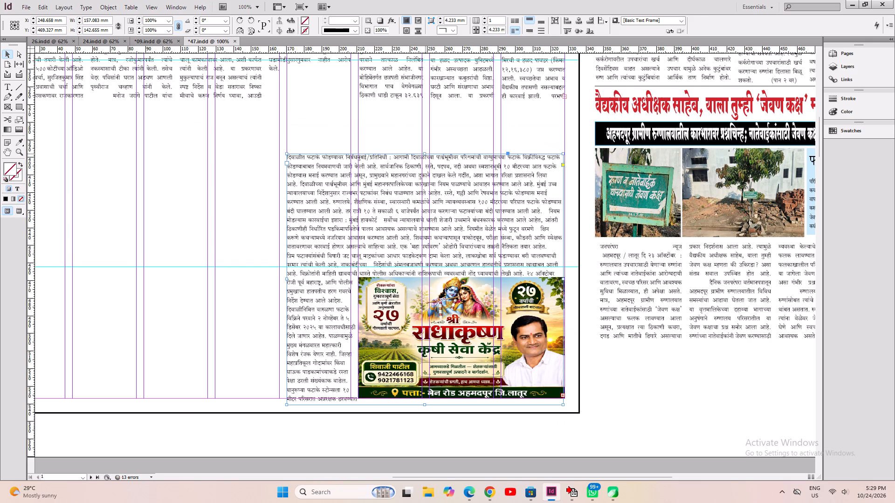
key(ctrl+shift+j)
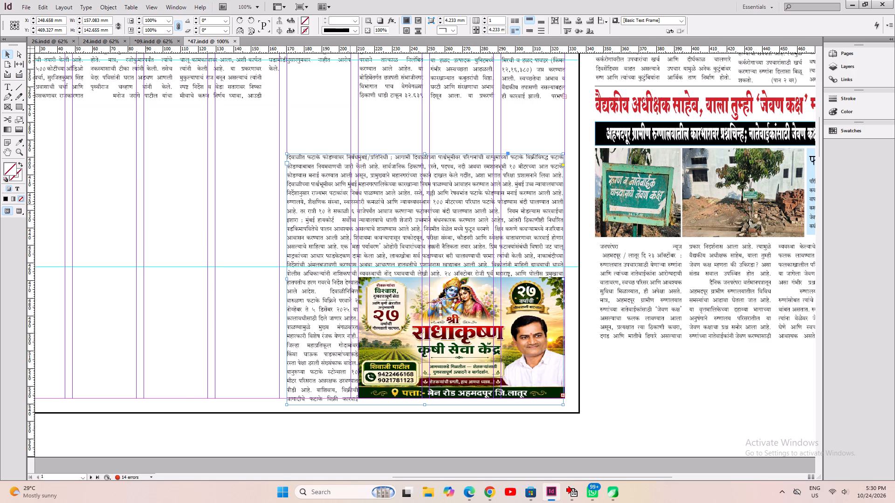
Insert a space after "दिवाळीत फटाके फोडण्यावर निर्बंध" at the start of the firecracker story and cut that headline out of the body text.
key(ctrl+2)
key(space)
key(space)
key(space)
key(space)
key(space)
key(space)
key(space)
key(space)
key(space)
drag(288, 154, 288, 333)
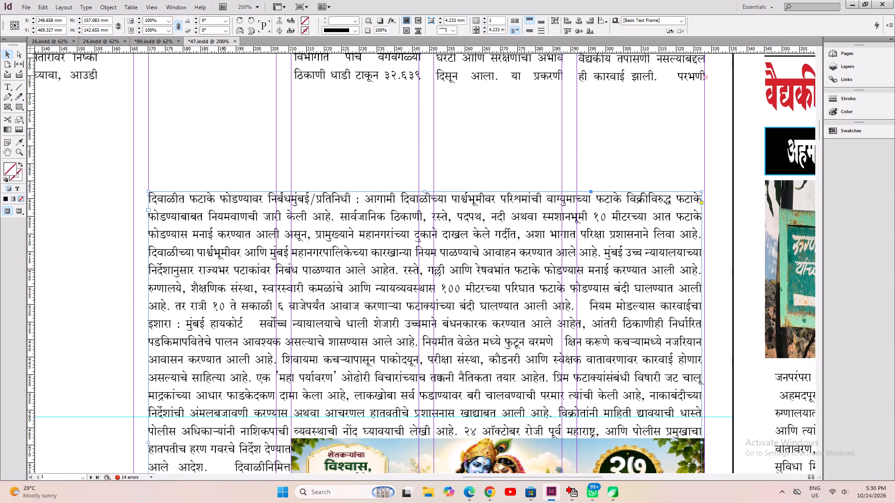
click(13, 89)
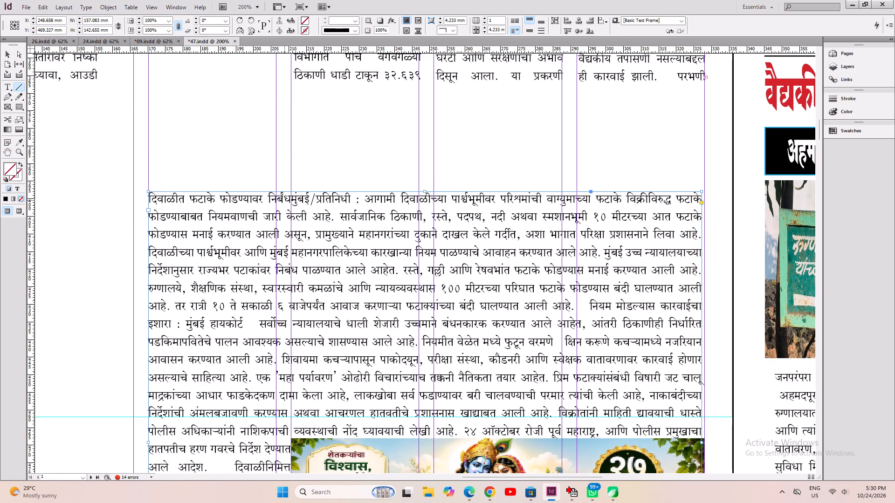
click(11, 85)
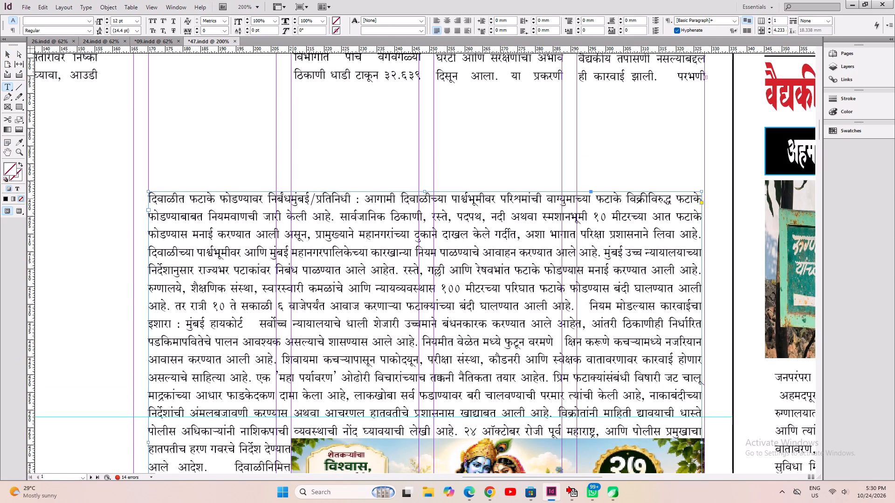
click(292, 197)
key(space)
drag(294, 202, 111, 166)
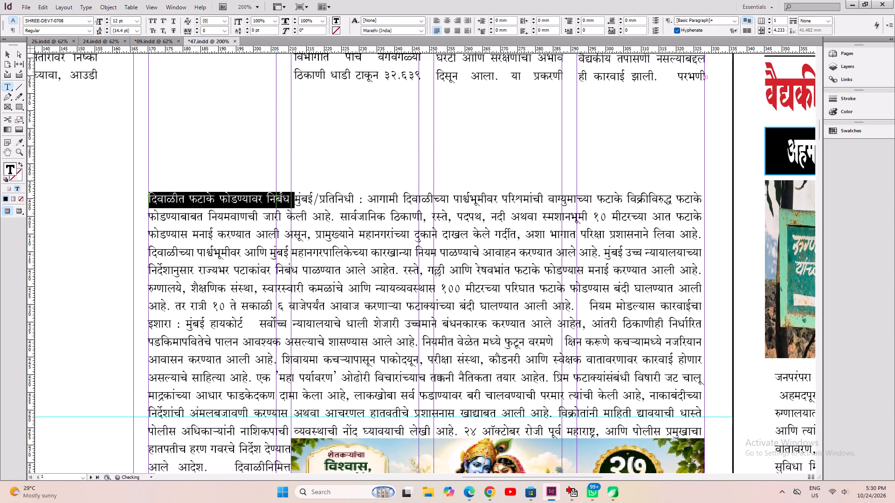
drag(111, 166, 80, 161)
key(ctrl+x)
Draw a text frame spanning the four columns above the firecracker story and paste the cut headline into it.
key(ctrl+1)
alt+drag(490, 240, 318, 285)
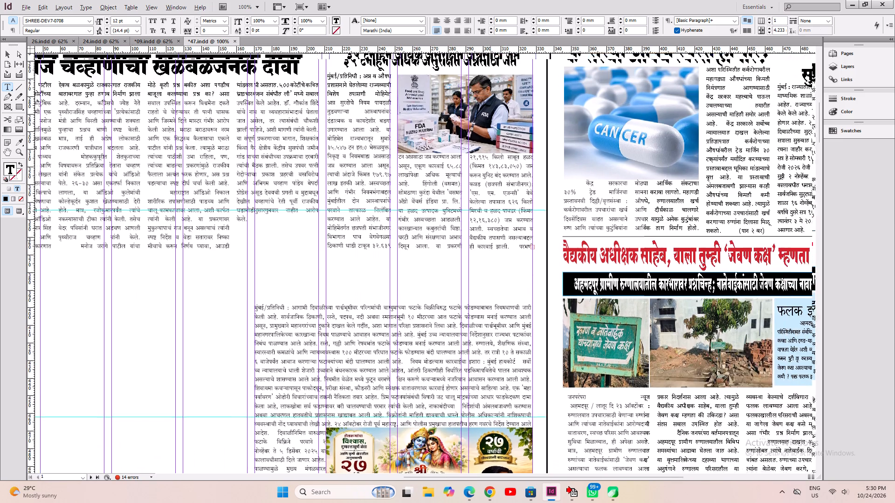
alt+drag(318, 285, 317, 286)
alt+drag(340, 260, 326, 349)
alt+drag(326, 337, 303, 264)
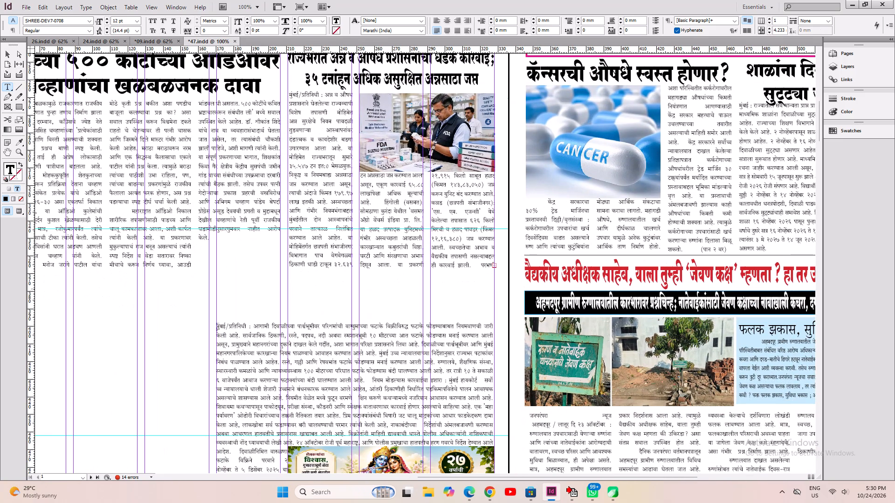
drag(217, 276, 496, 336)
key(ctrl+v)
Copy the Jarange Patil headline's formatting onto the firecracker headline with the Eyedropper, fit the frame to its text and save.
key(ctrl+a)
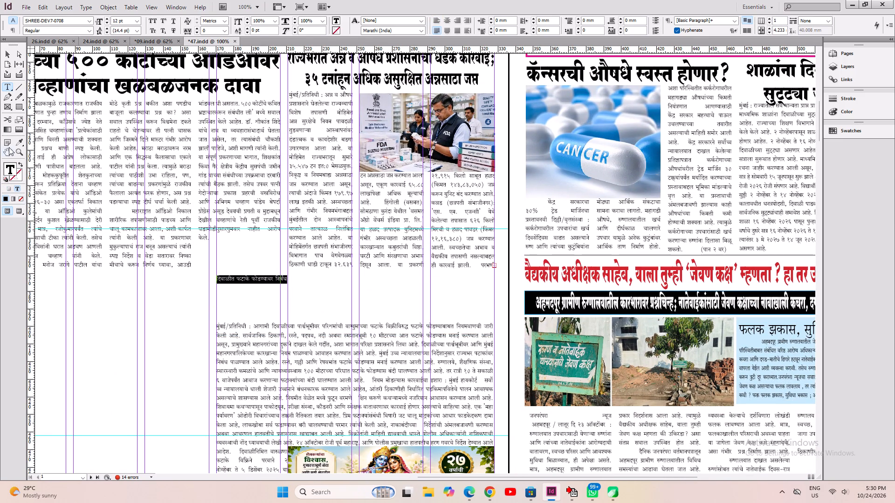
click(17, 140)
click(69, 81)
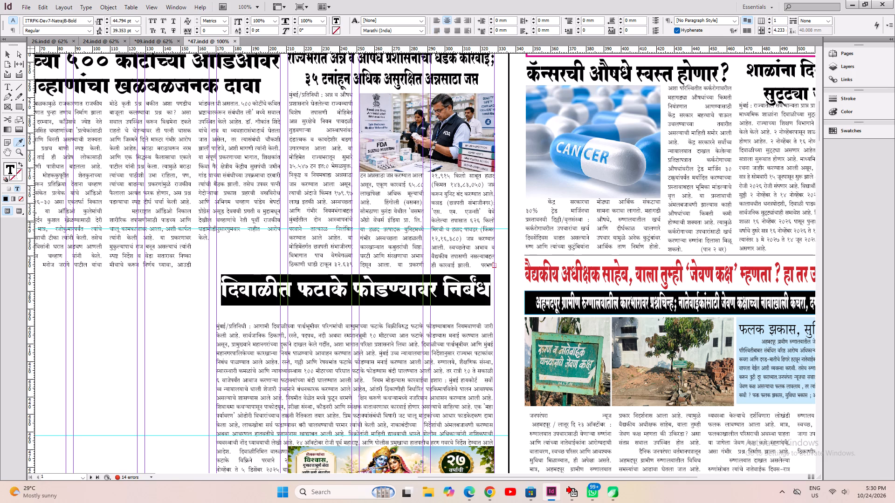
key(ctrl+alt+c)
key(ctrl+s)
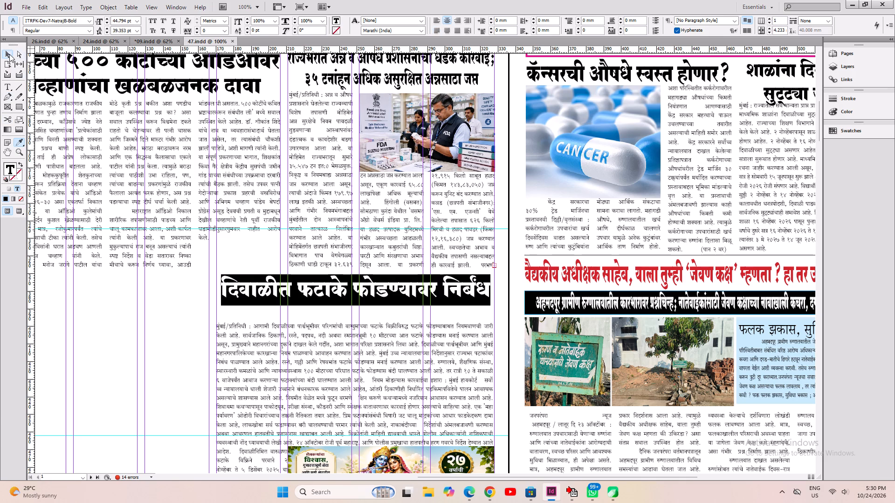
Move the firecracker story frame up beneath its headline and enlarge it to about 157.9 mm wide and 150.5 mm high.
click(9, 54)
click(325, 378)
drag(377, 384, 377, 367)
key(ctrl+1)
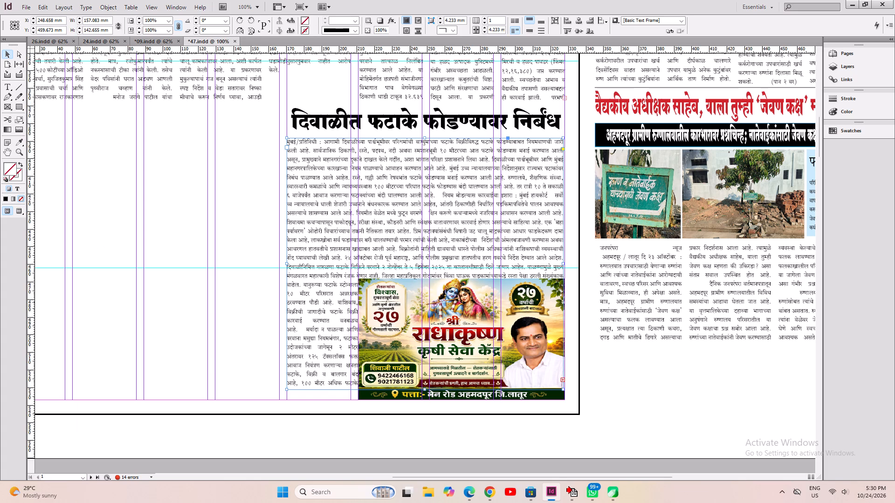
shift+click(459, 220)
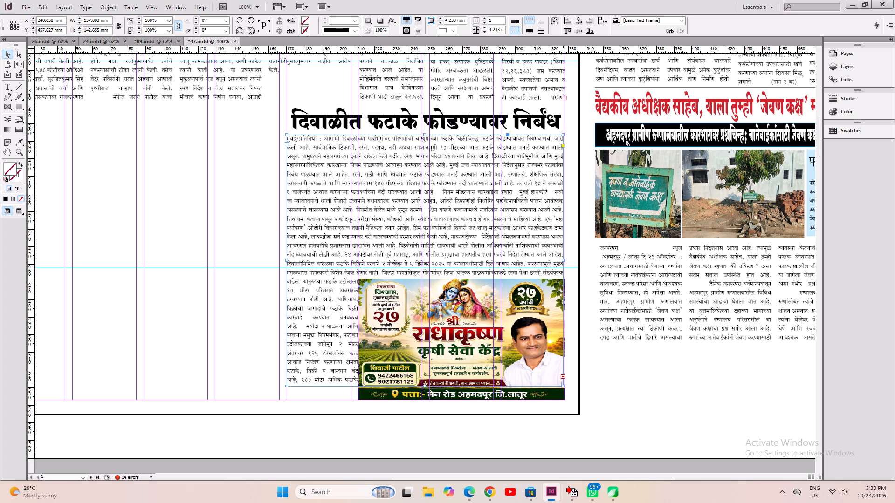
click(563, 260)
scroll(393, 299, down, 1)
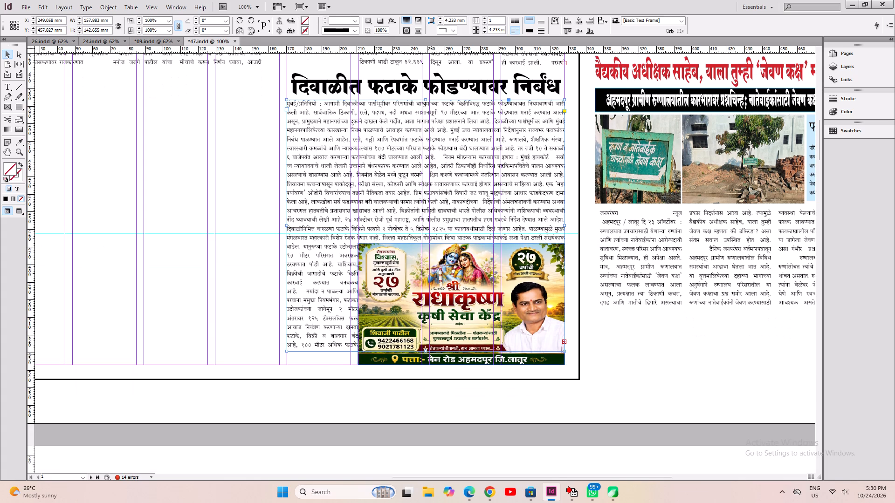
drag(426, 352, 421, 366)
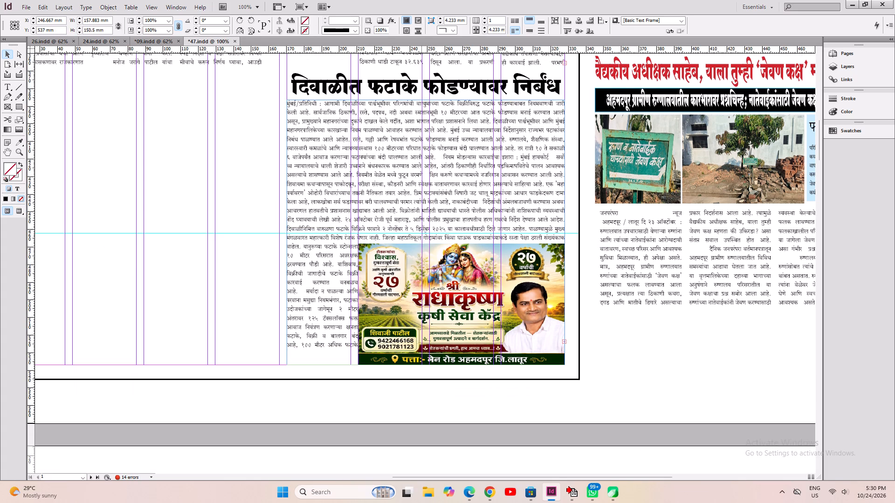
drag(421, 366, 421, 366)
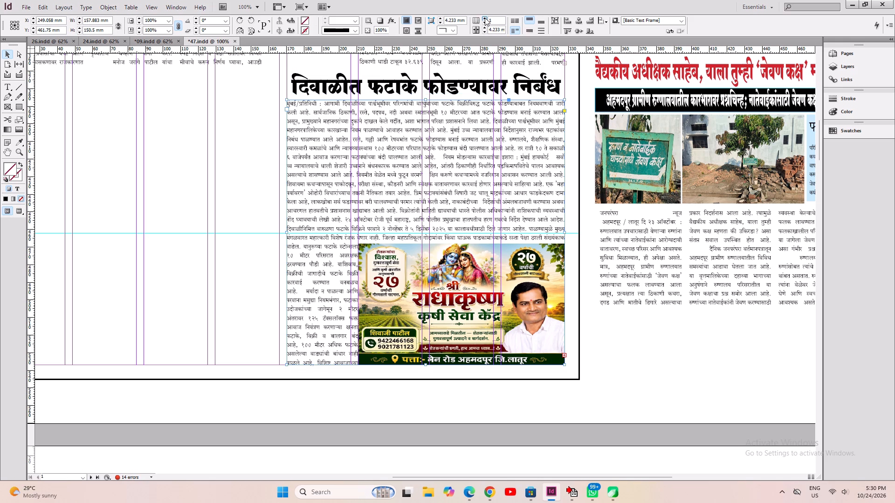
Set the firecracker story frame to 4 columns and save the document.
double_click(485, 18)
click(485, 18)
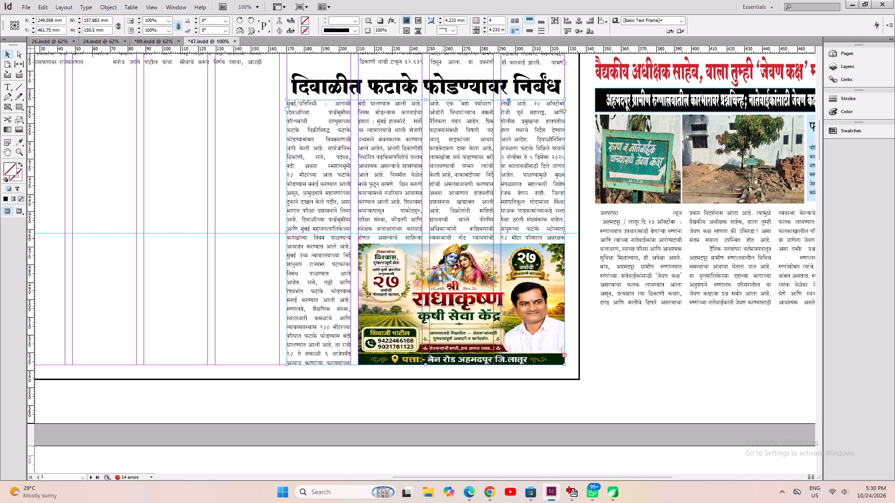
key(ctrl+s)
Select the firecracker headline and story frames together, nudge them slightly upward and save the document.
key(ctrl+0)
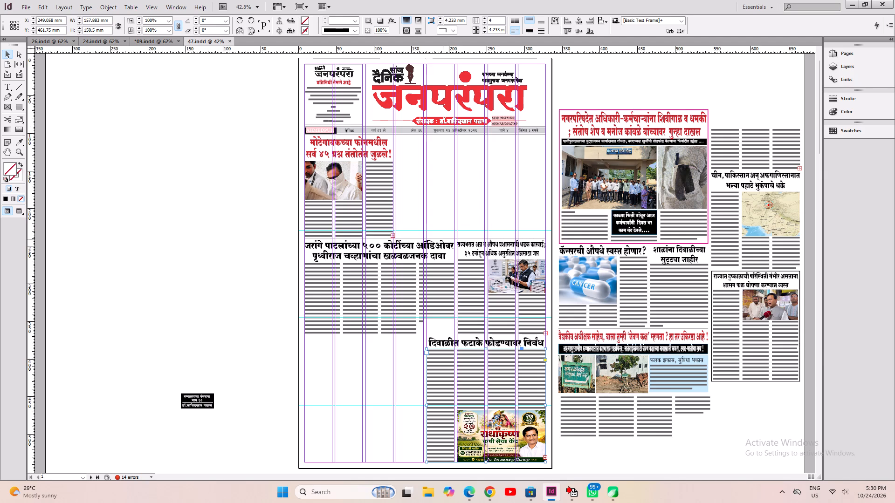
click(398, 403)
drag(370, 438, 505, 348)
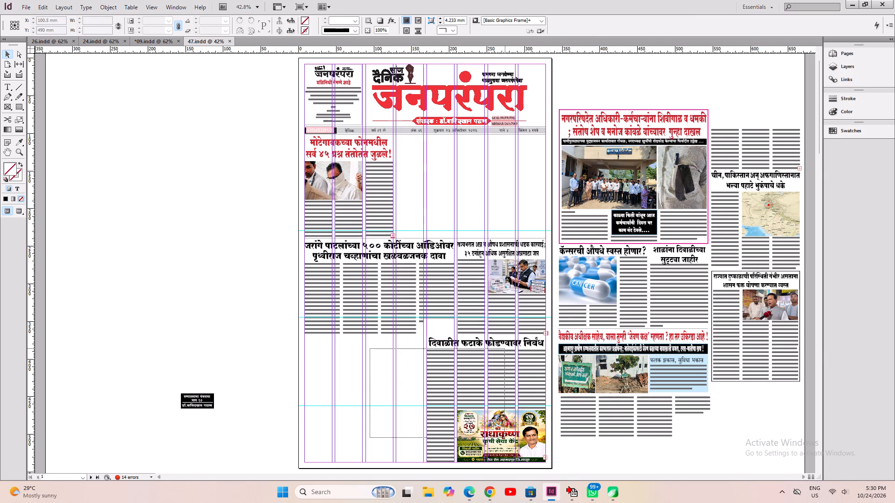
drag(505, 348, 414, 380)
click(409, 344)
click(420, 346)
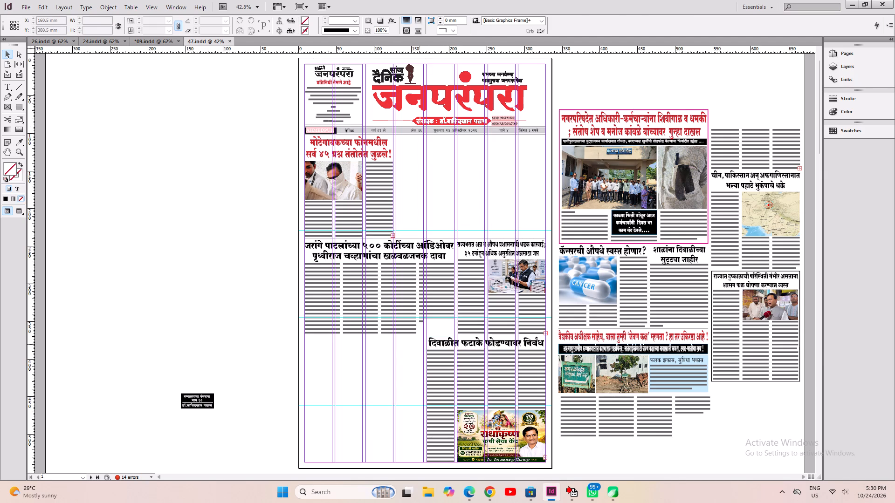
drag(420, 345, 448, 370)
key(Up)
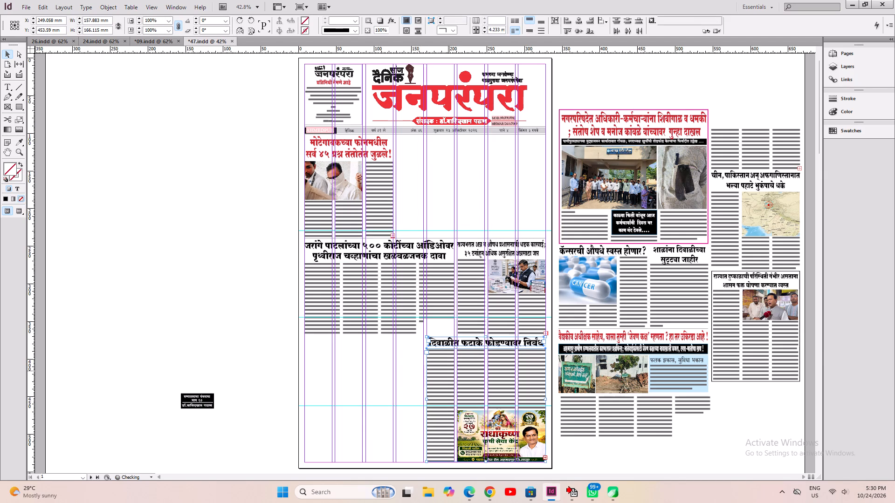
key(ctrl+s)
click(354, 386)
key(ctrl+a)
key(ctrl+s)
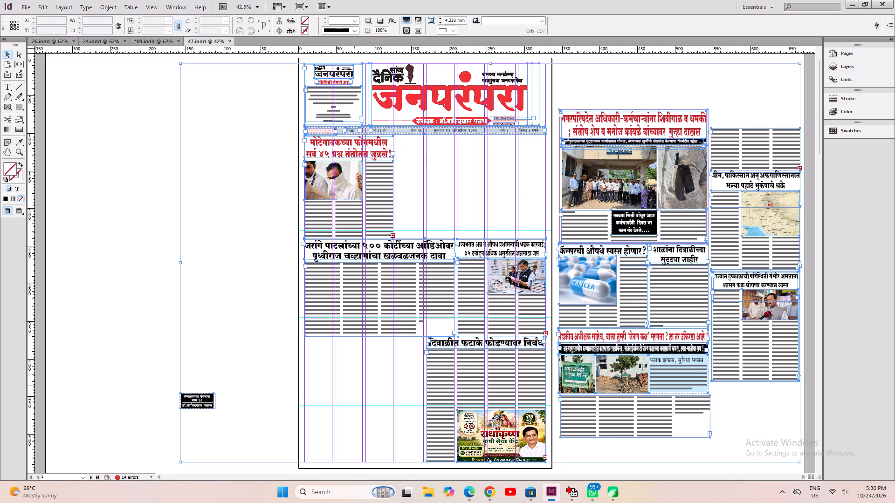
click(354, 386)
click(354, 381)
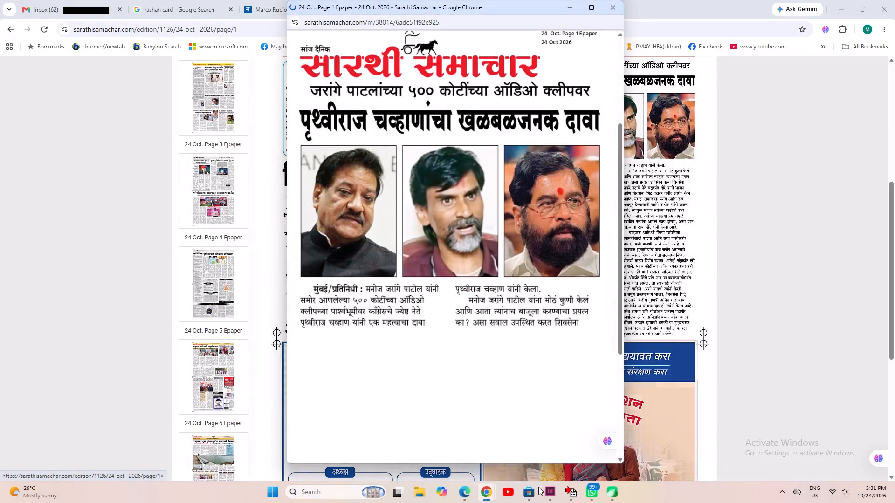
Paste the three-portrait capture into 47.indd in InDesign, park it on the pasteboard and scale it to about 86.8 mm wide.
click(547, 496)
right_click(146, 159)
click(156, 168)
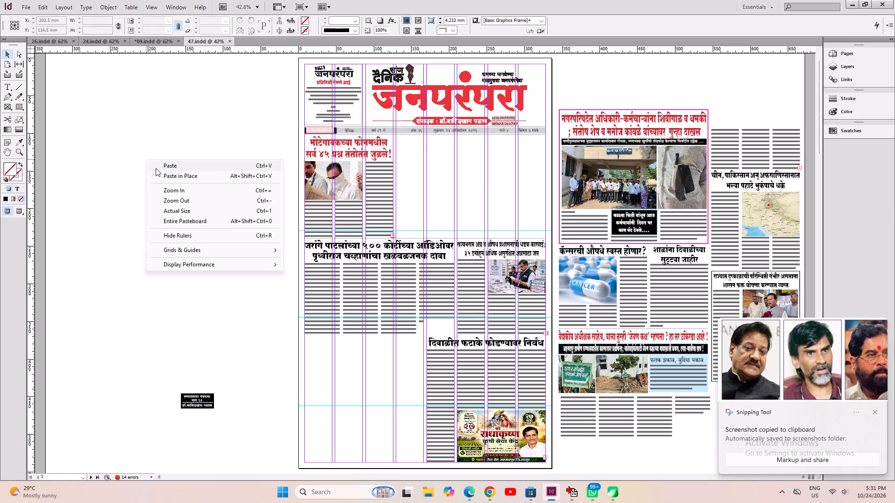
drag(451, 281, 224, 311)
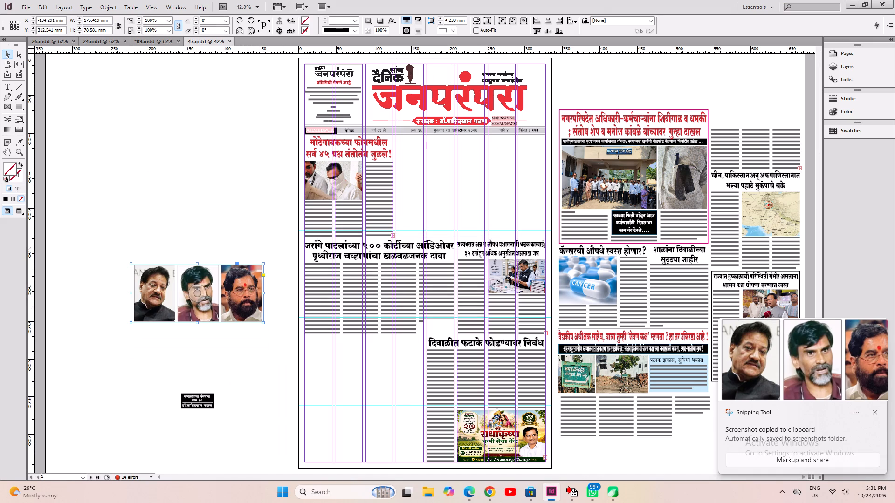
ctrl+shift+drag(264, 293, 197, 303)
Place the portraits at the top of the Jarange Patil story's middle columns, trim the left edge and enlarge to about 96.7 by 43.8 mm.
drag(176, 304, 390, 283)
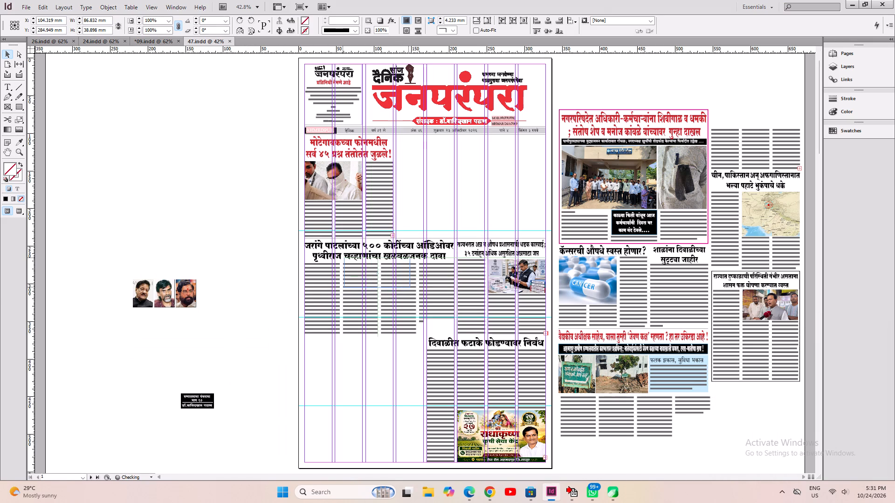
drag(390, 283, 387, 288)
key(ctrl+2)
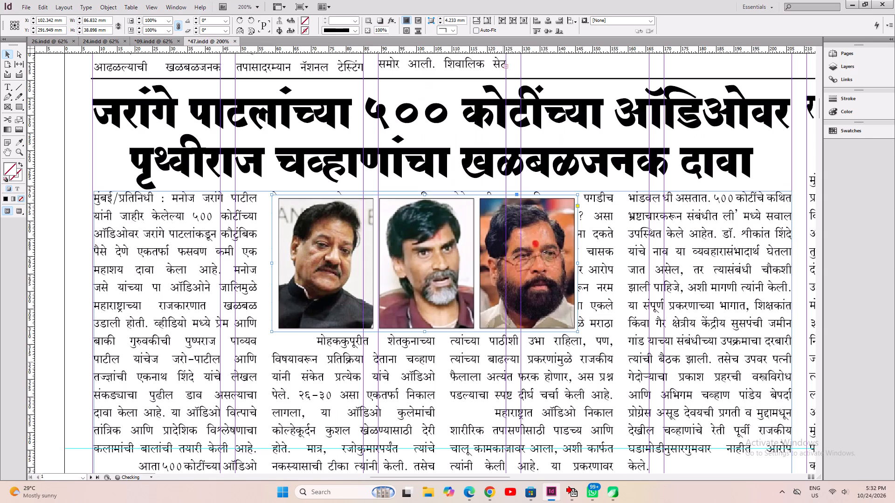
drag(271, 264, 276, 269)
drag(375, 290, 370, 285)
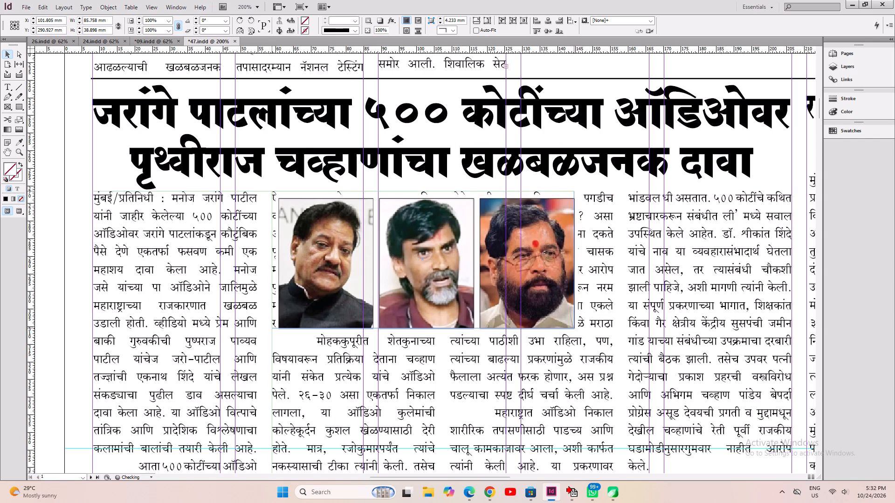
drag(370, 285, 370, 285)
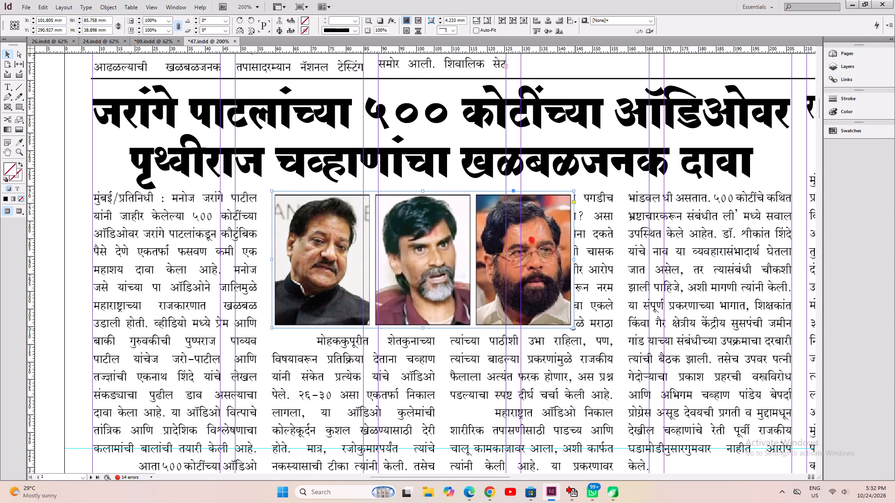
ctrl+shift+drag(574, 329, 600, 345)
Apply bounding-box text wrap to the three-portrait picture in the Jarange Patil story.
key(ctrl+alt+w)
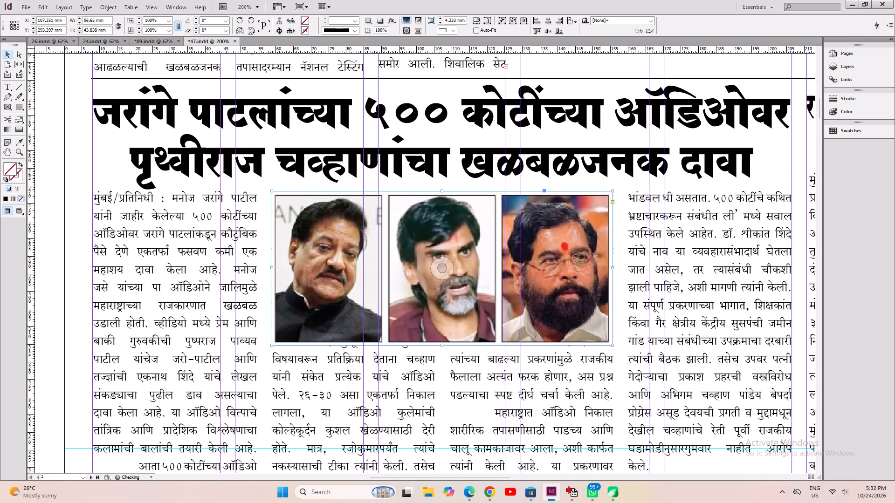
click(473, 217)
click(447, 196)
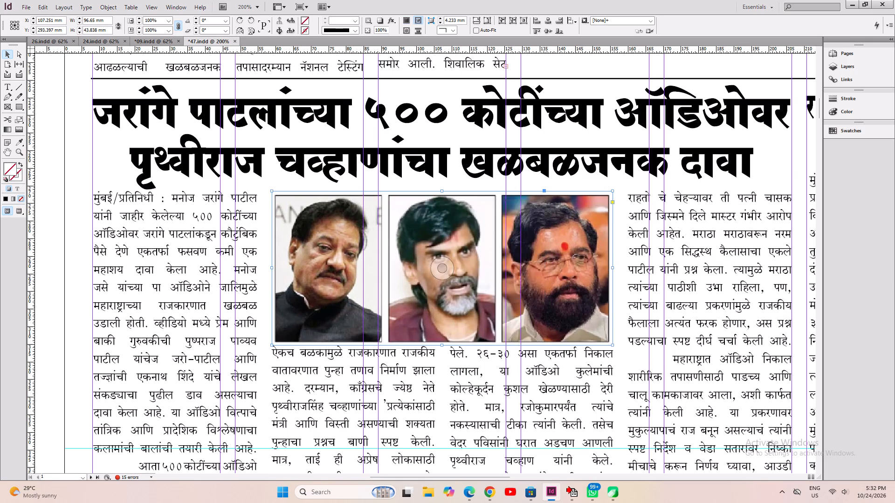
Shorten the Jarange Patil story frame slightly from its bottom edge to end level with the neighbouring food-and-drug story.
key(ctrl+1)
click(454, 371)
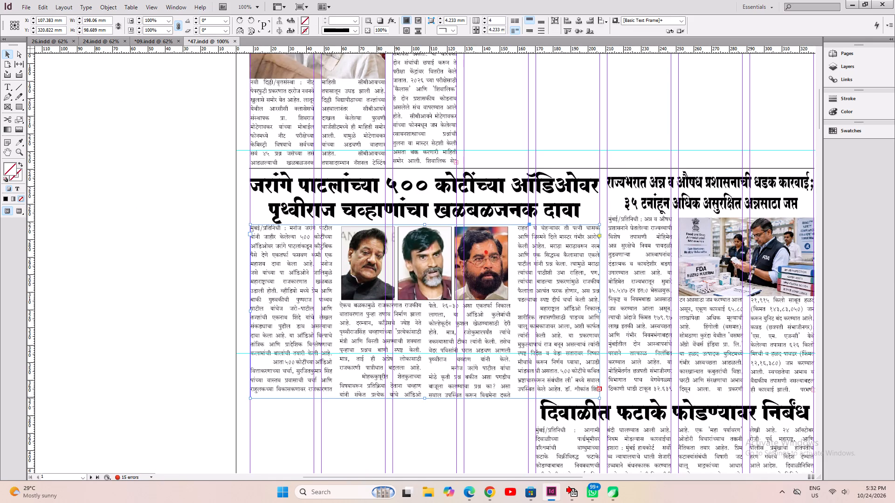
click(423, 399)
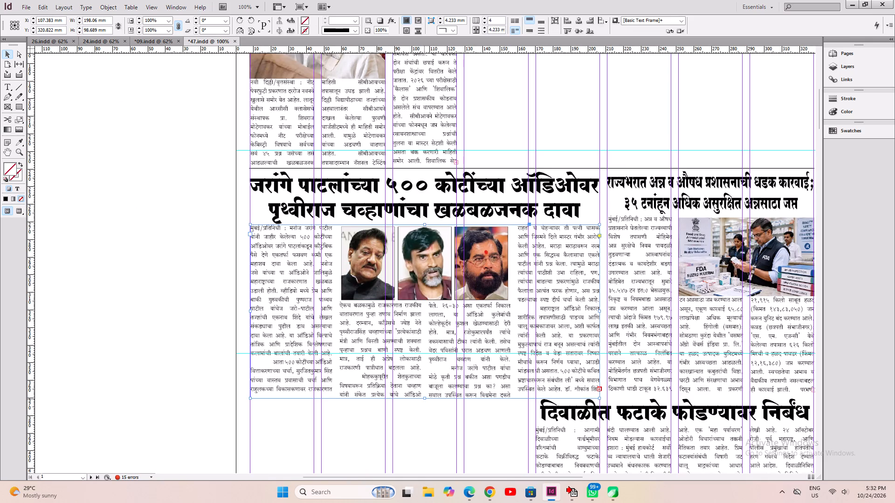
drag(425, 399, 424, 392)
click(426, 405)
Adjust the bottom text wrap offset of the three-portrait picture and save the document.
ctrl+click(434, 304)
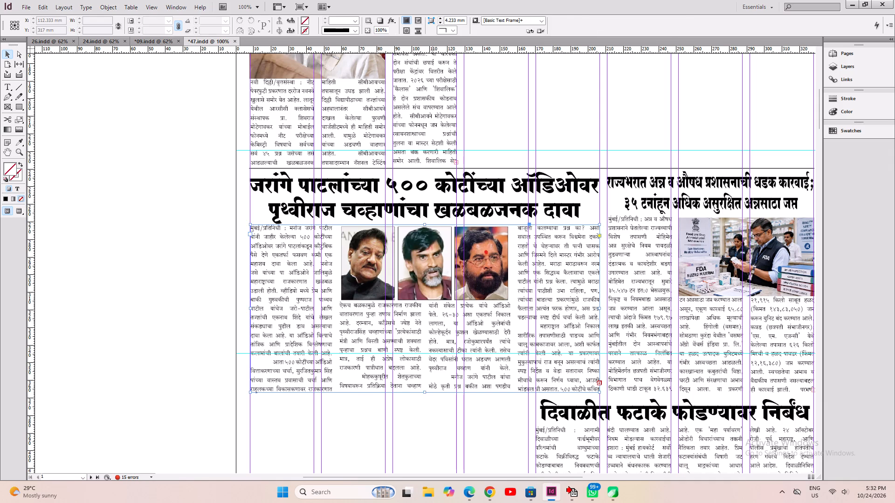
ctrl+click(430, 297)
key(ctrl+alt+w)
click(462, 239)
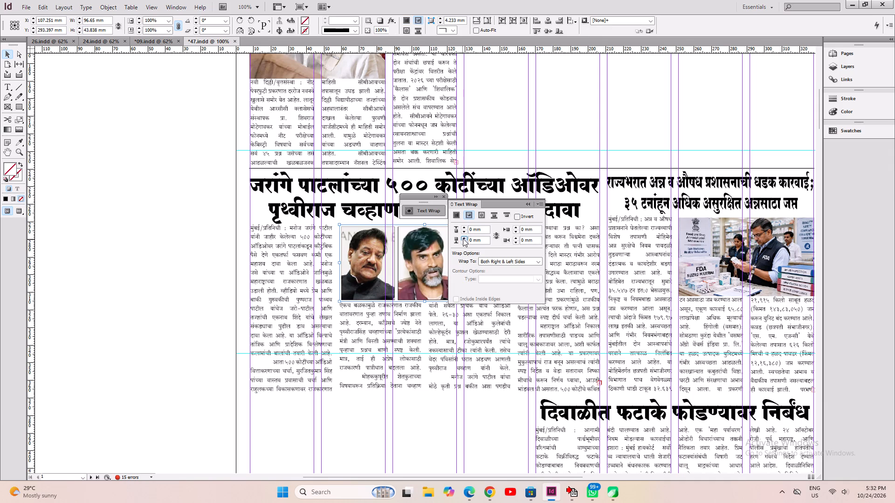
click(444, 194)
click(425, 436)
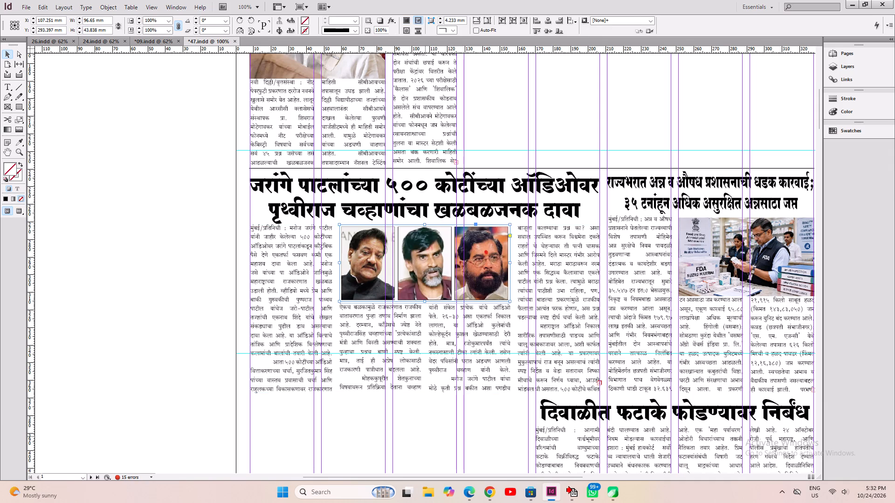
key(ctrl+a)
key(ctrl+1)
key(ctrl+s)
click(394, 135)
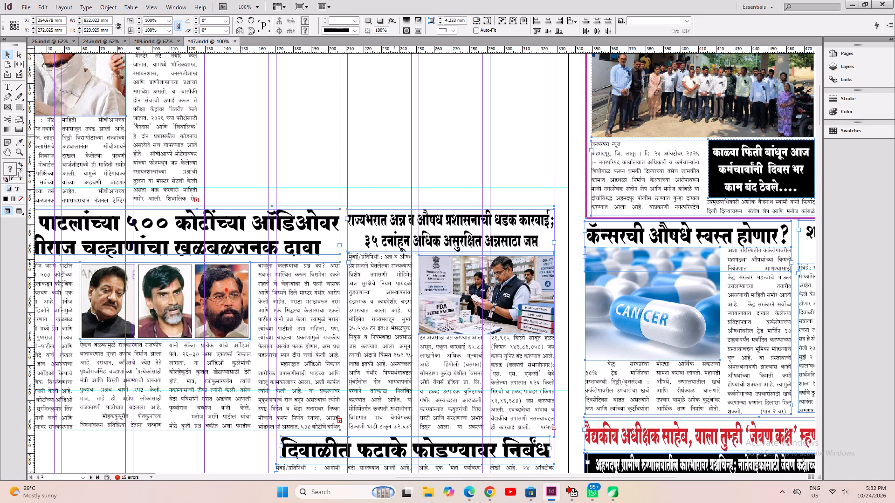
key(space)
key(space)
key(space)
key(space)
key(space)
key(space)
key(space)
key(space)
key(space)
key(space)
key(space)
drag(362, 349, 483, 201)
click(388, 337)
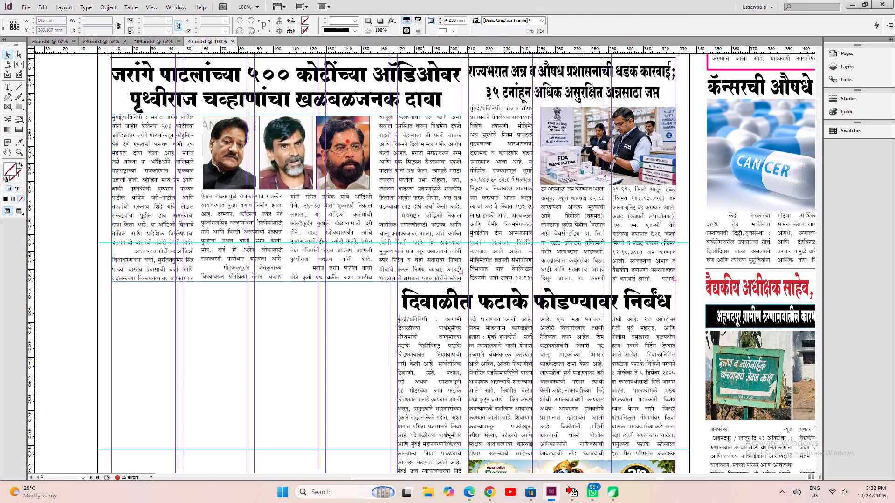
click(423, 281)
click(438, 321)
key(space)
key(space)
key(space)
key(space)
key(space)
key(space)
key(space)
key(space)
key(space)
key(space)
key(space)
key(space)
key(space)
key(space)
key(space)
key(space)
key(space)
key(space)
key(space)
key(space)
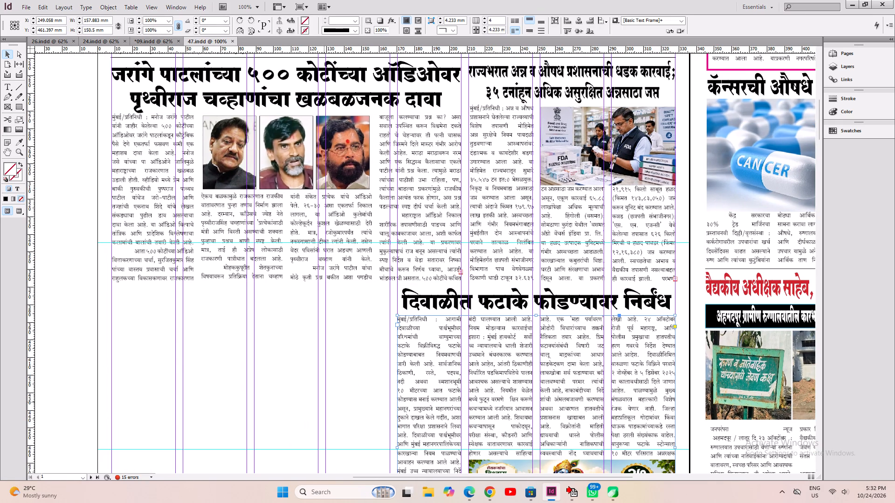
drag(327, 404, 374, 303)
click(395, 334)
Duplicate the horizontal rule above the Jarange Patil headline down to just above the firecracker headline, at about Y 368.7 mm, and save.
key(space)
key(space)
key(space)
drag(366, 254, 366, 395)
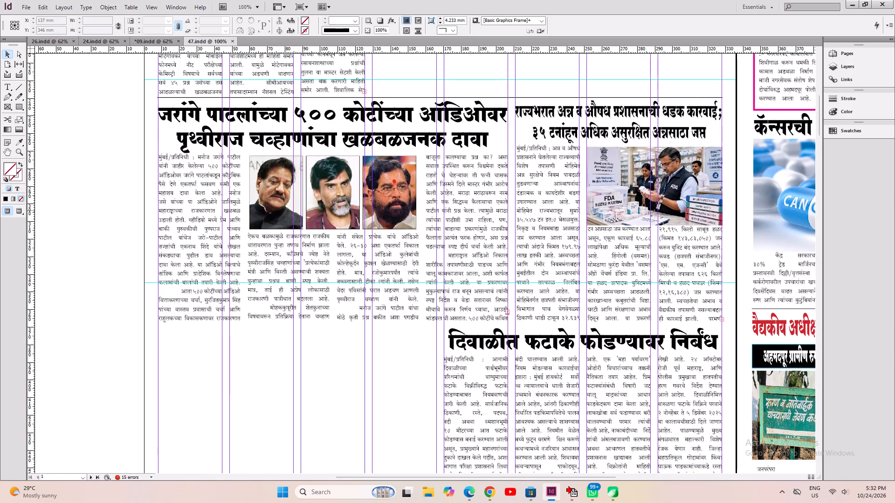
ctrl+click(424, 97)
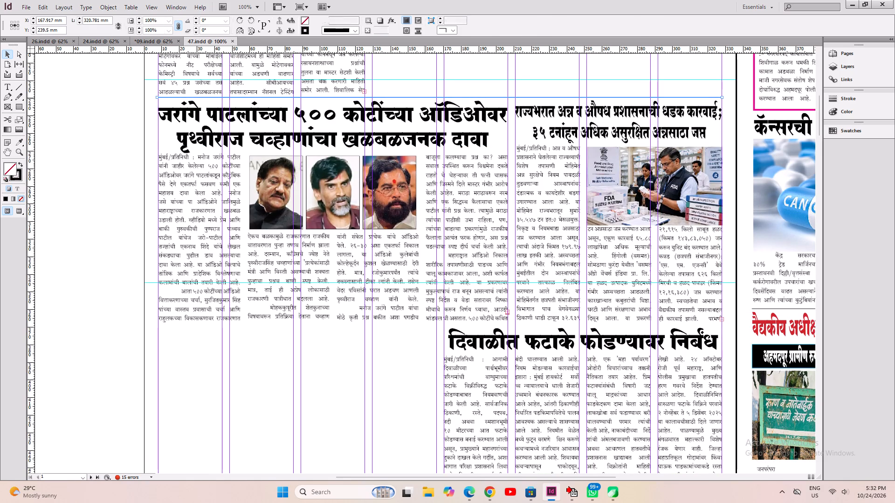
ctrl+alt+shift+drag(424, 97, 427, 326)
key(ctrl+s)
key(ctrl+0)
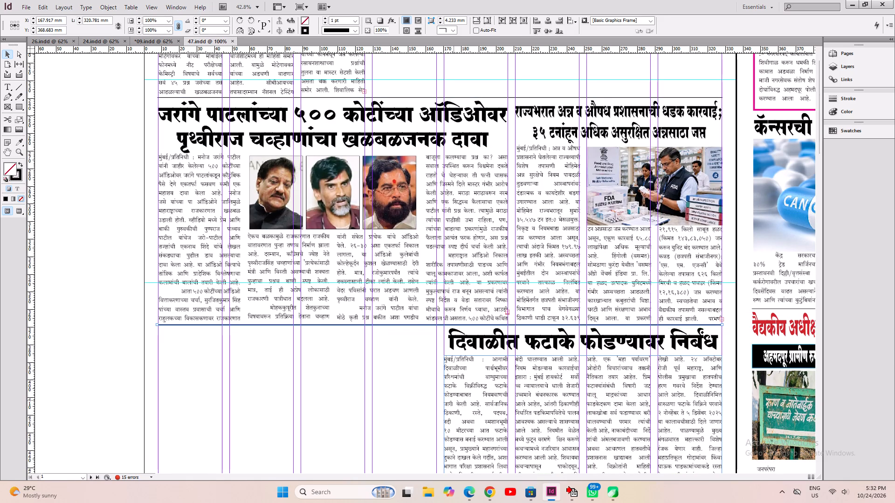
key(ctrl+a)
key(ctrl+s)
click(214, 318)
key(ctrl+s)
key(ctrl+a)
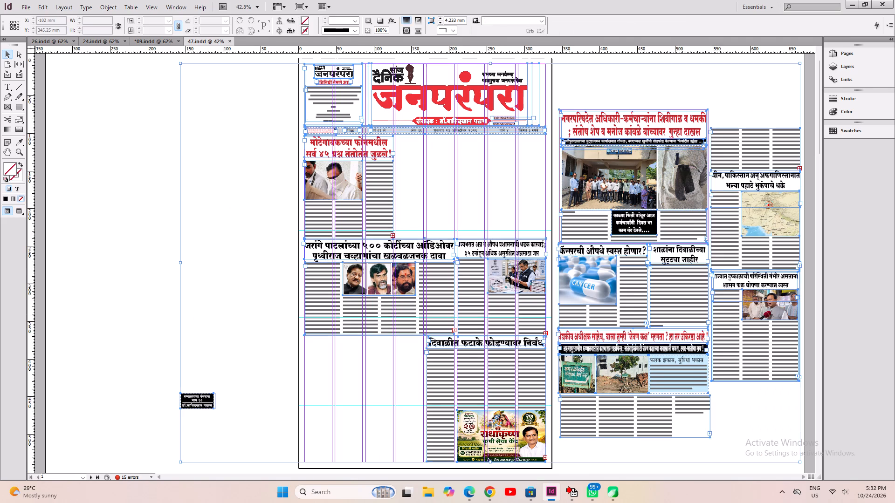
key(ctrl+s)
ctrl+click(223, 316)
Switch back to Chrome to return to the Sarathi Samachar e-paper.
click(490, 496)
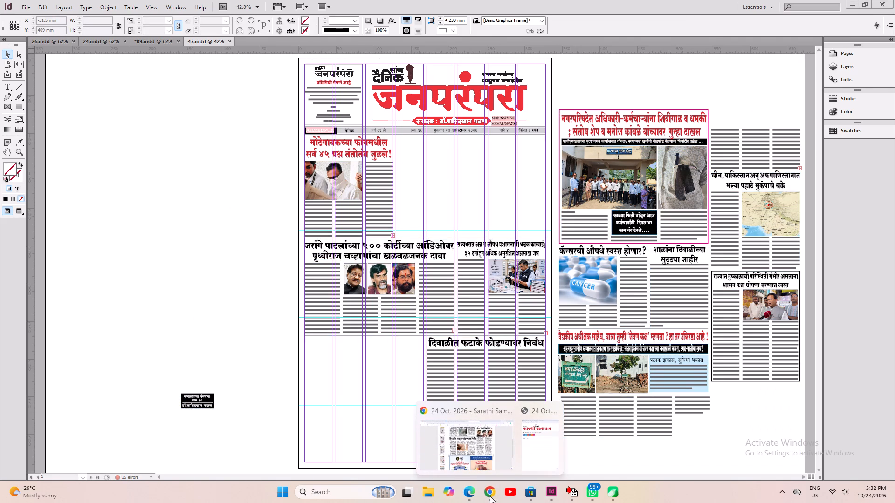
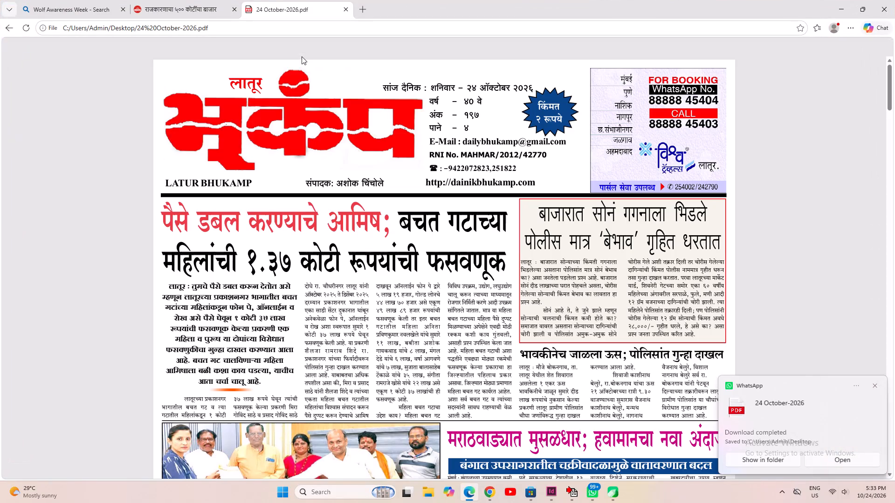
Close the PDF in Edge and reopen 24 October-2026.pdf from the desktop in Google Chrome.
click(890, 9)
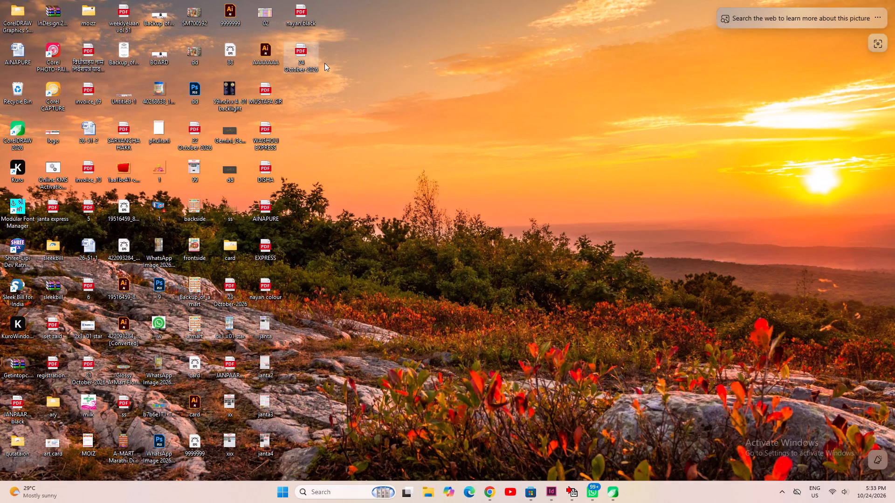
right_click(300, 52)
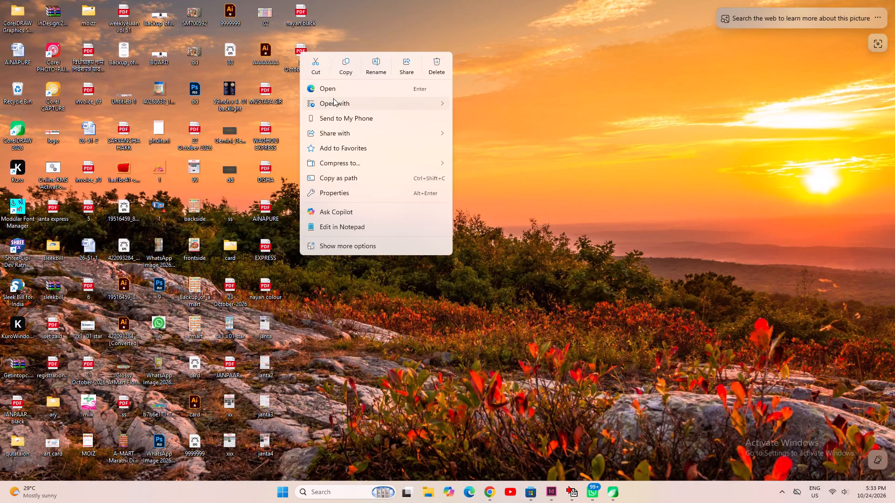
click(333, 98)
click(484, 134)
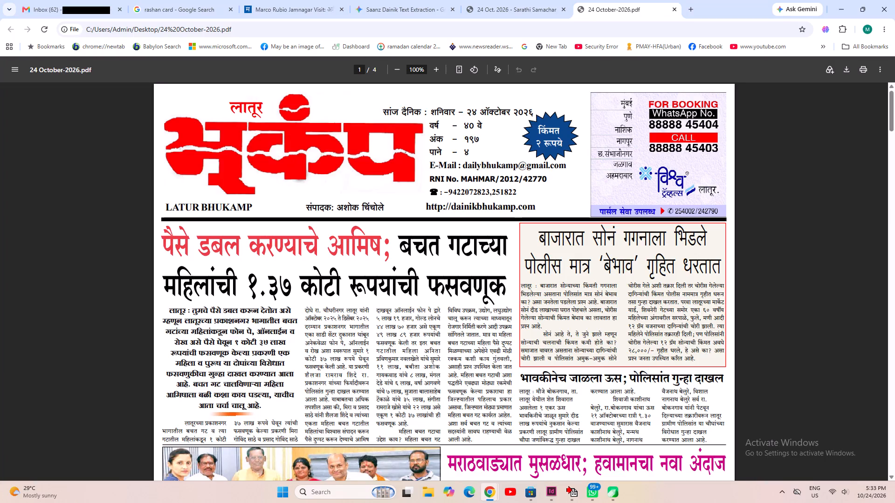
Capture a screen snip of the lead story on page 1, 'पैसे डबल करण्याचे आमिष', from its two-line headline through the body columns above the photo.
scroll(331, 369, down, 1)
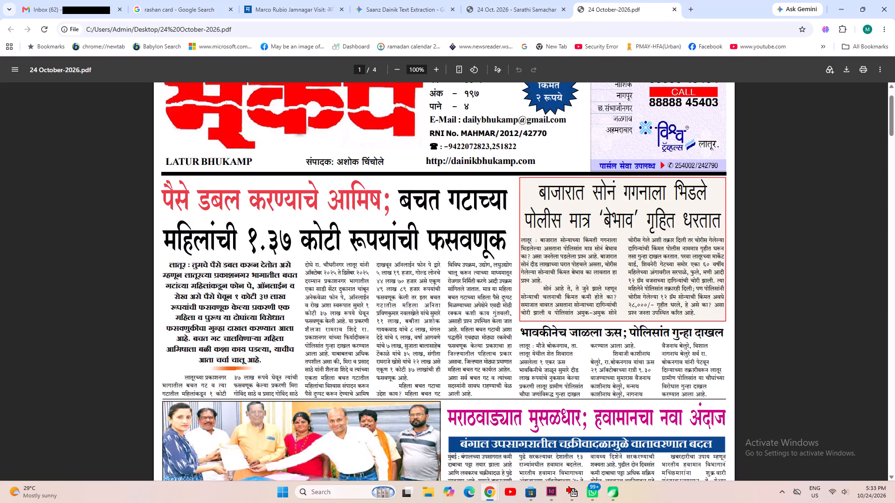
key(shift+super+s)
drag(153, 174, 511, 399)
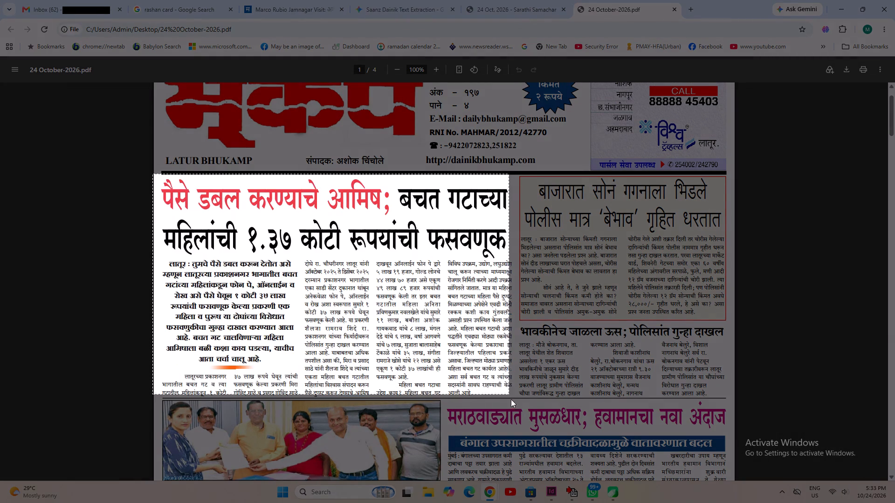
drag(511, 399, 516, 398)
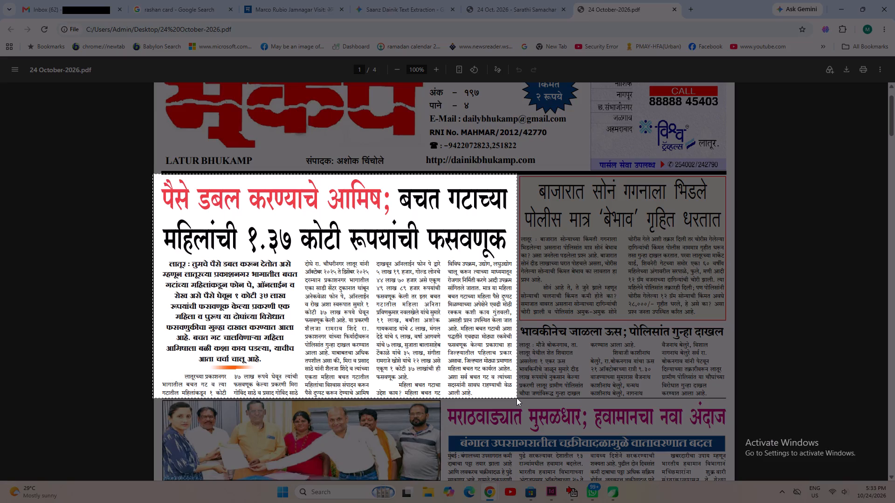
drag(516, 398, 520, 400)
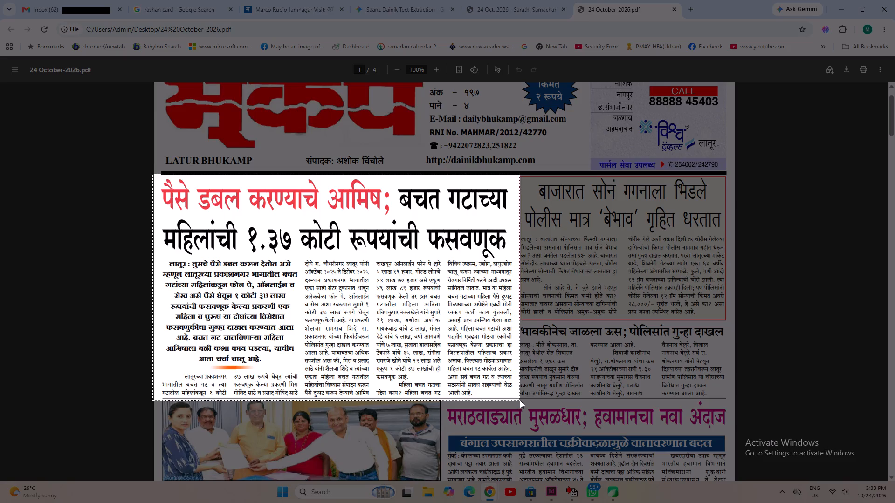
drag(520, 400, 517, 397)
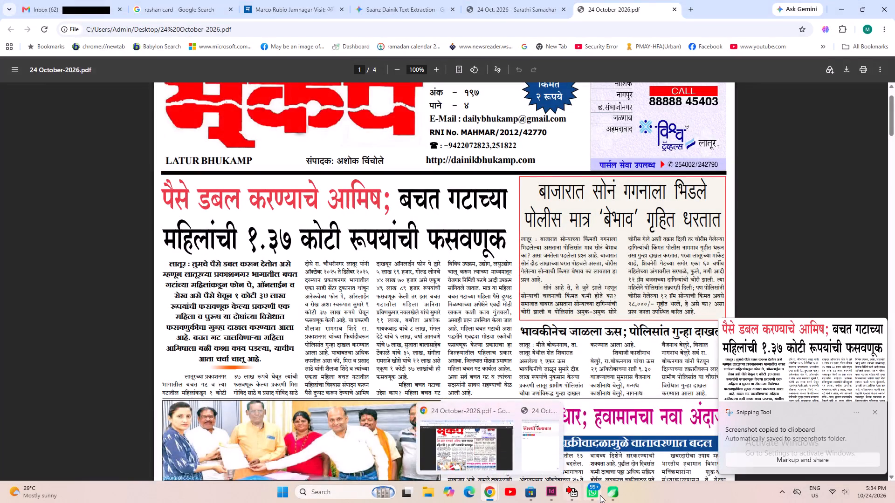
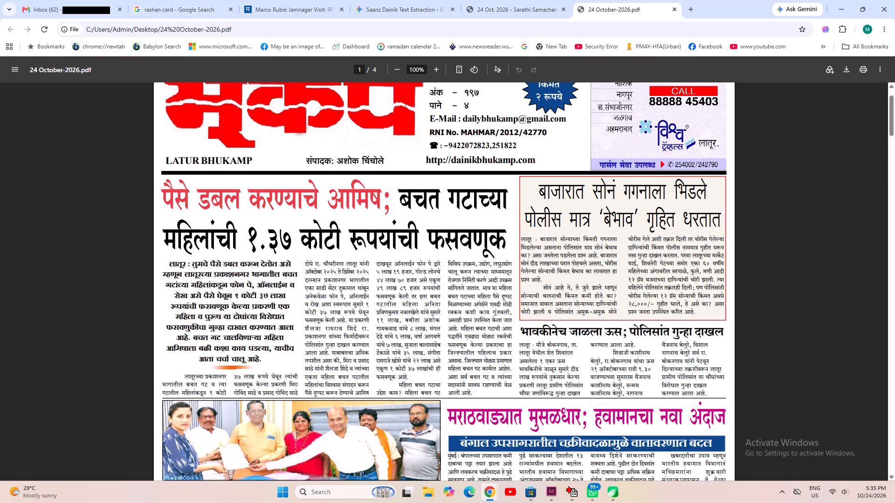
Look through all four pages of 24 October-2026.pdf for usable stories and return to the lead story on page 1.
scroll(397, 331, down, 5)
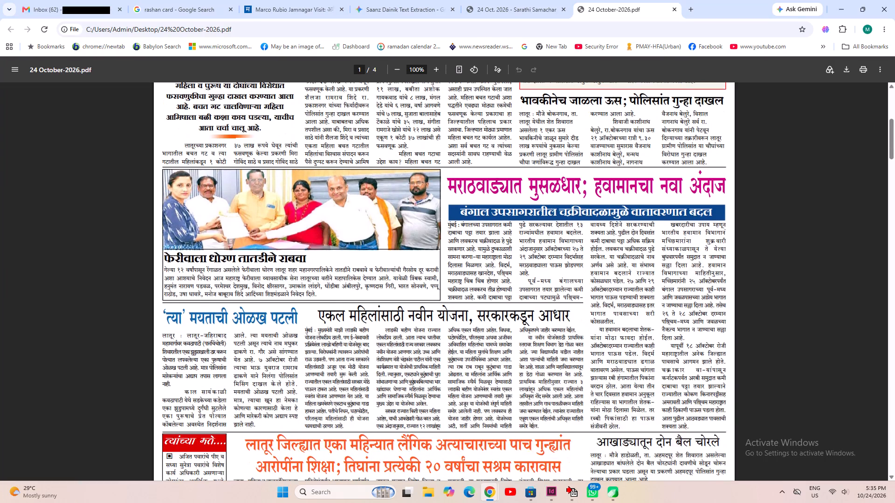
scroll(397, 330, down, 4)
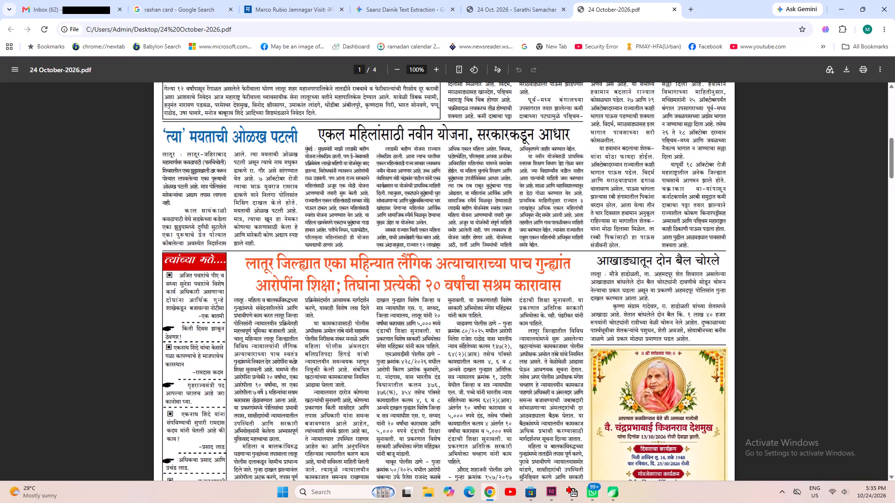
scroll(301, 205, down, 7)
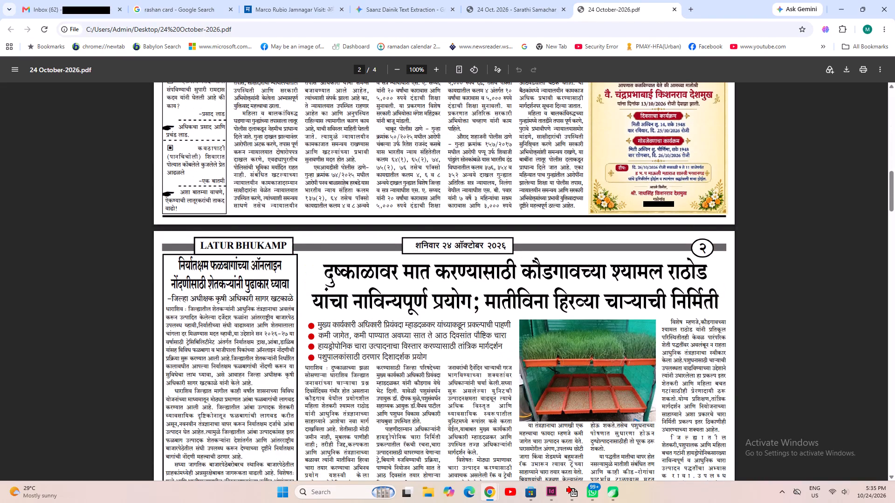
scroll(301, 205, down, 9)
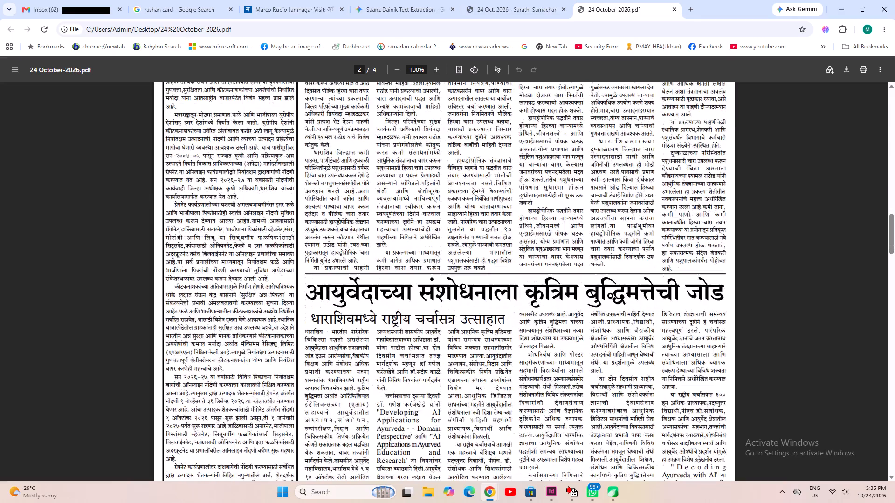
scroll(301, 205, down, 5)
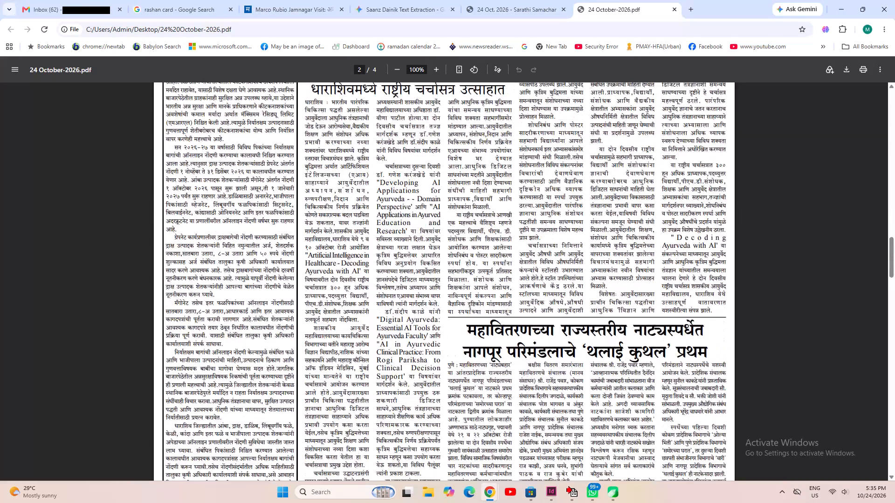
scroll(301, 205, down, 20)
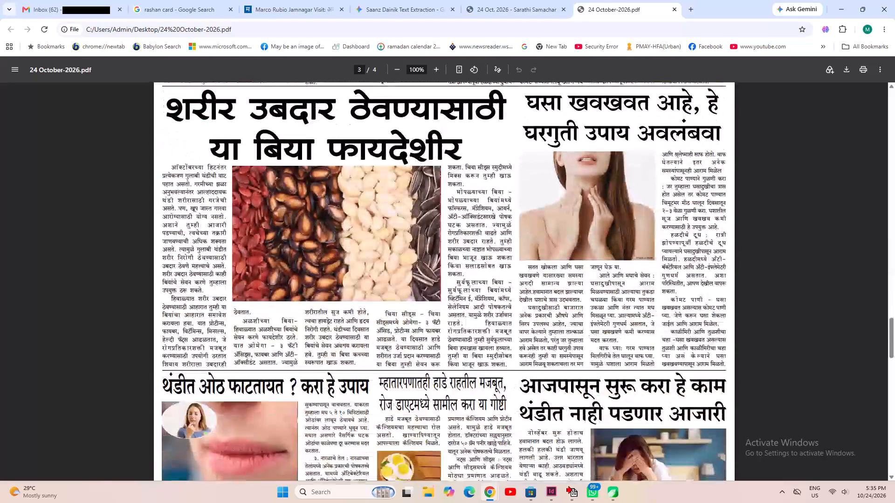
scroll(301, 205, down, 8)
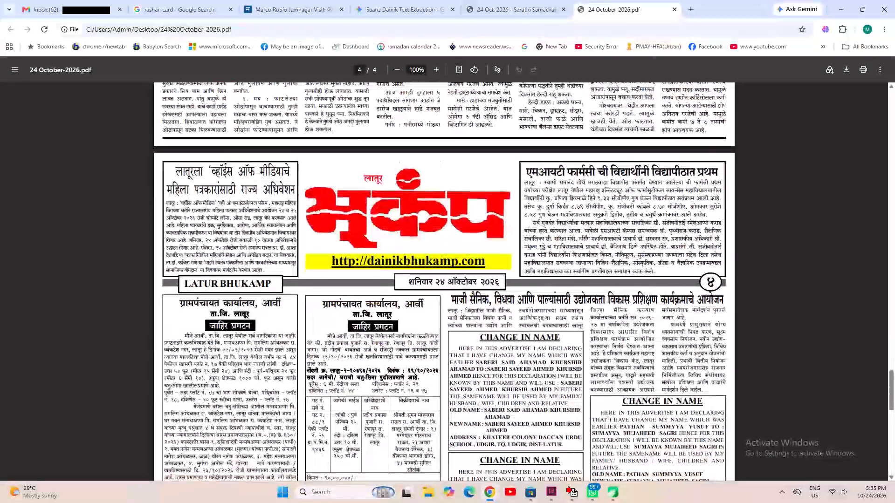
scroll(301, 205, down, 10)
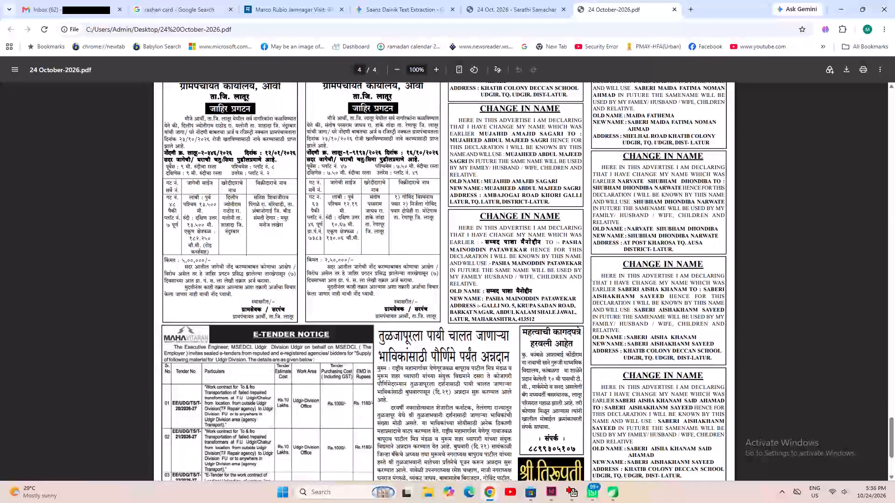
scroll(301, 205, down, 3)
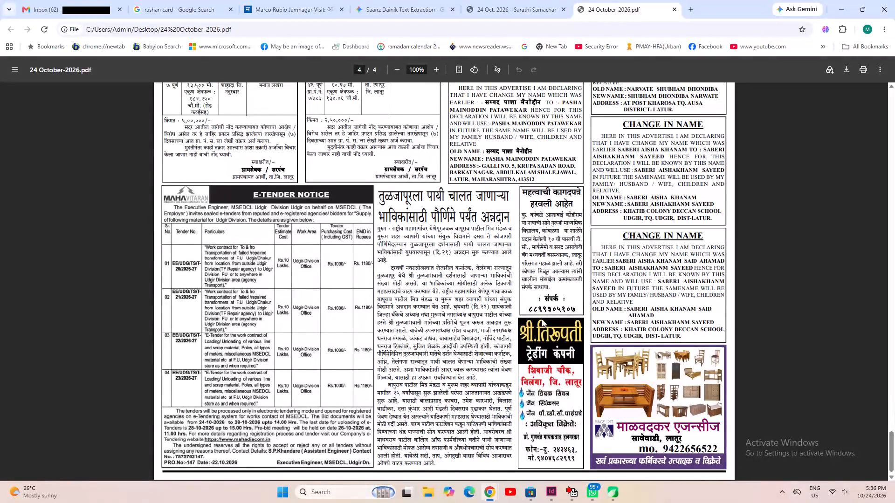
scroll(542, 319, up, 20)
scroll(542, 319, up, 1)
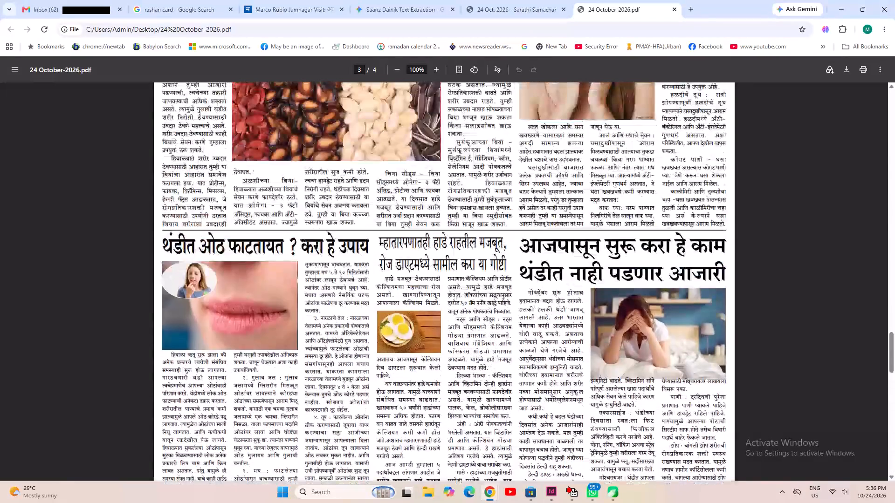
scroll(536, 314, up, 12)
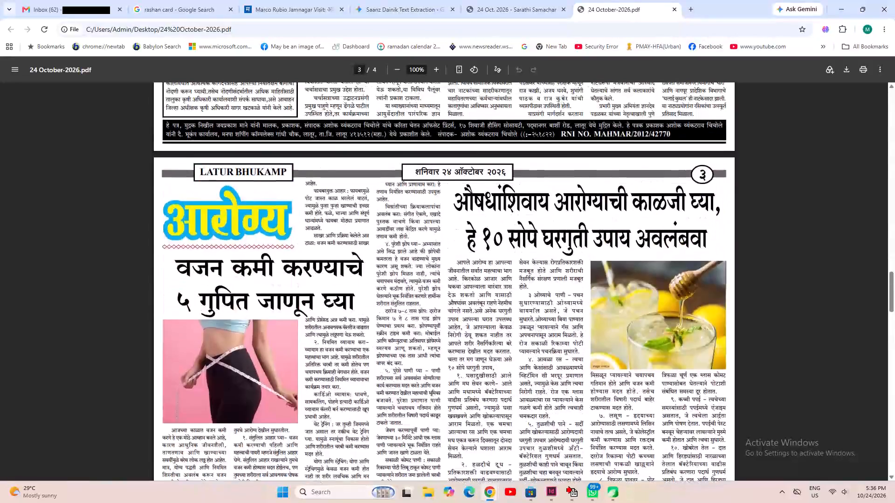
scroll(536, 313, up, 10)
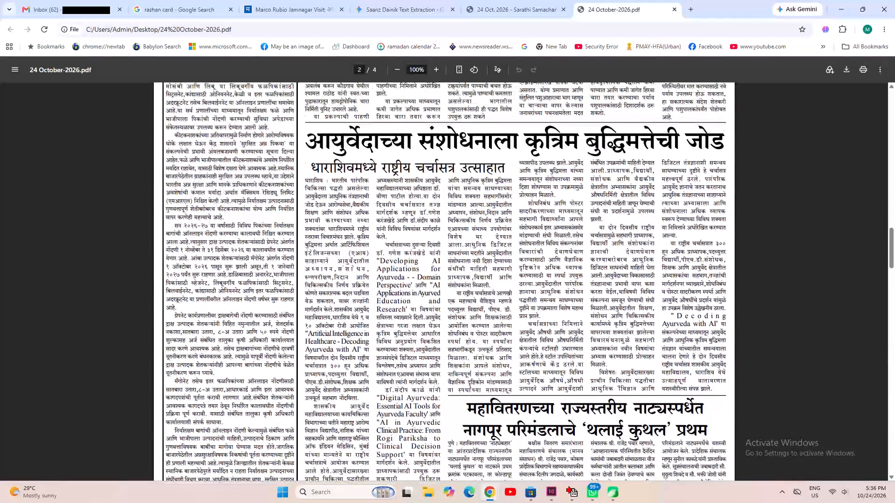
scroll(534, 311, up, 5)
scroll(339, 249, up, 4)
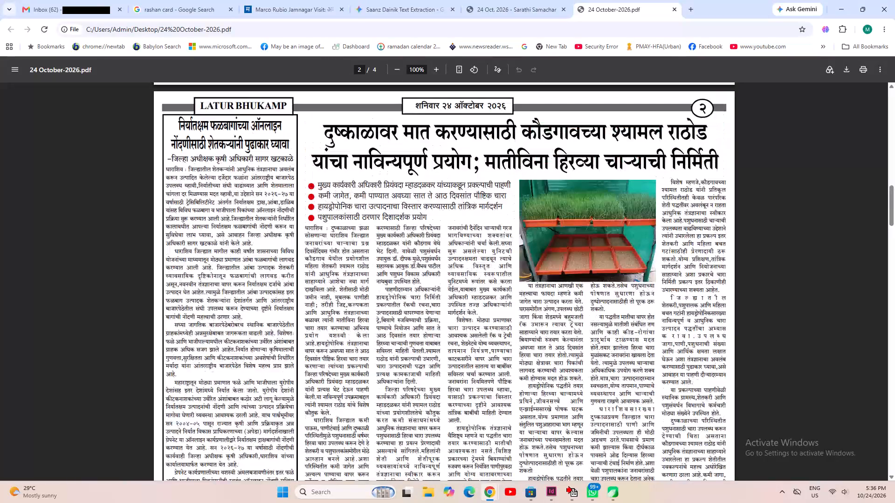
scroll(339, 248, up, 10)
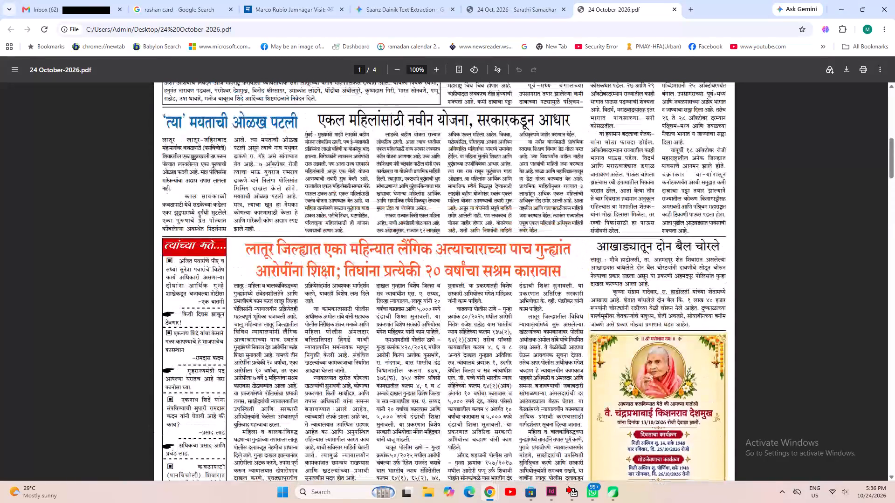
scroll(340, 248, up, 3)
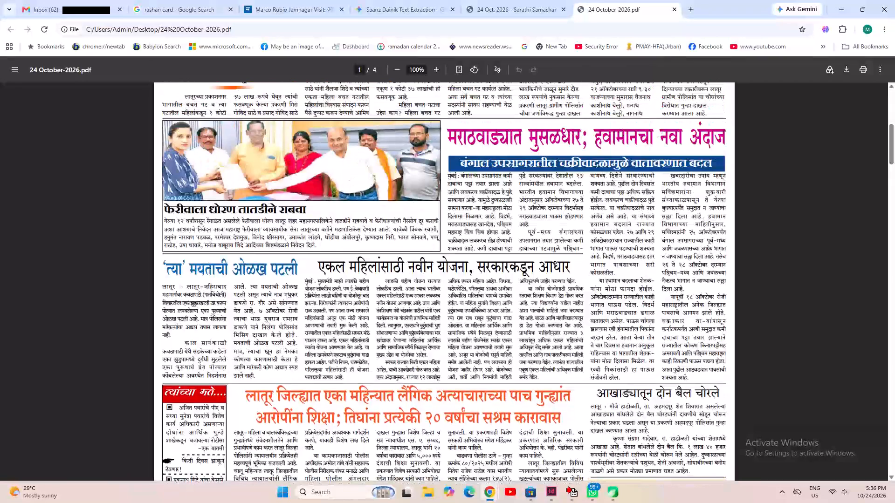
scroll(340, 248, up, 1)
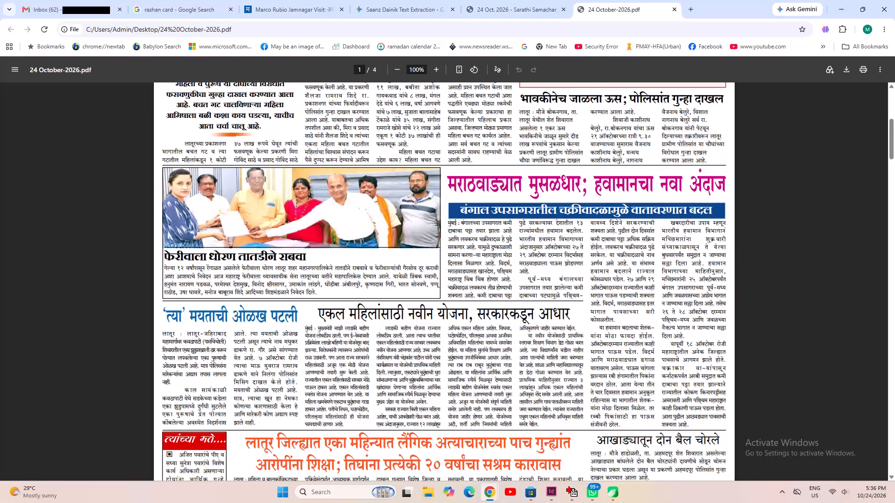
scroll(340, 248, up, 3)
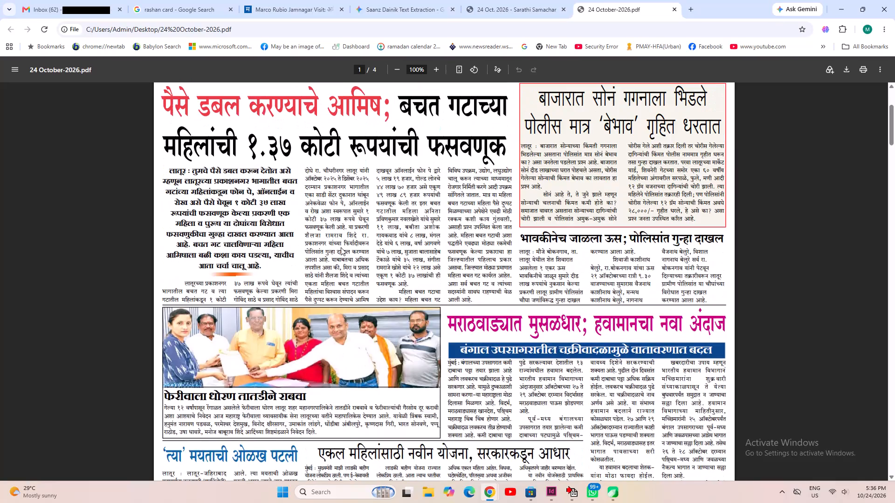